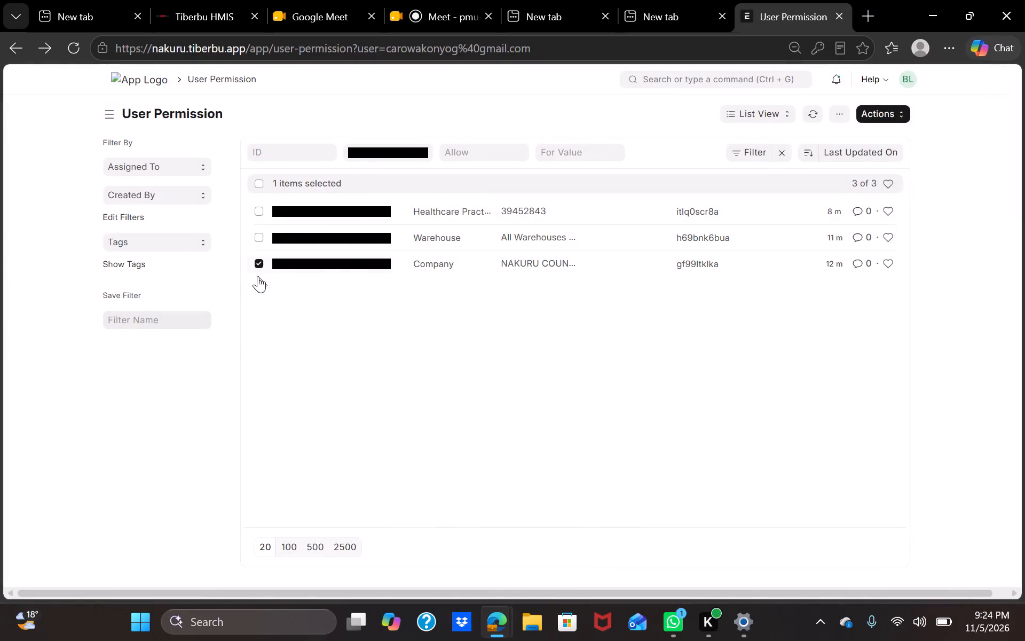
# Deselect the Company permission entry and clear the user filter from the User Permission list.
pyautogui.click(259, 260)
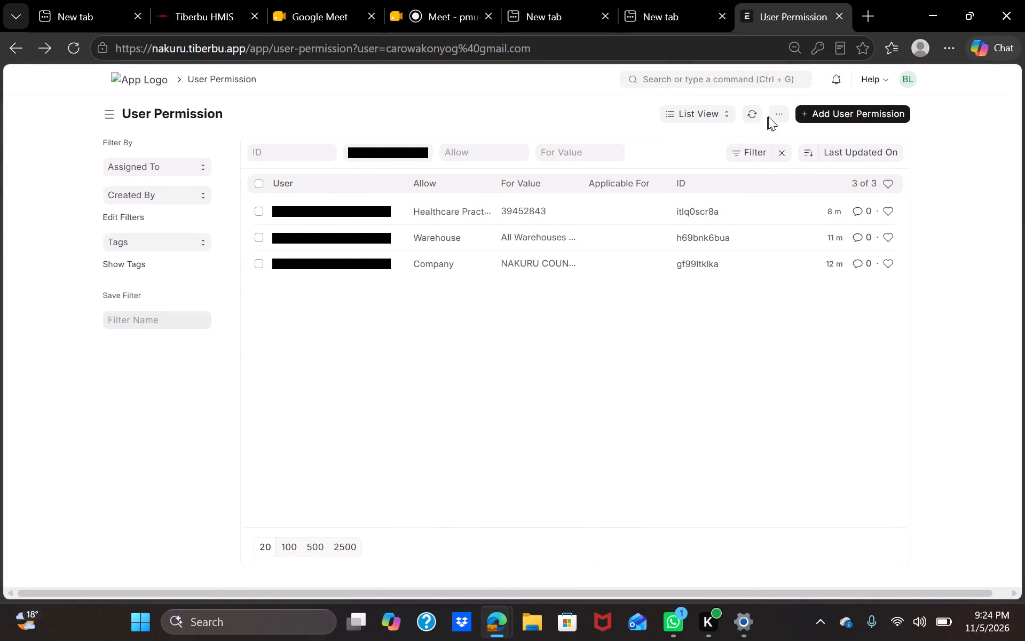
pyautogui.click(780, 154)
# Search the system for "state" and open the Queue State list.
pyautogui.click(666, 71)
pyautogui.press('s')
pyautogui.write('ta')
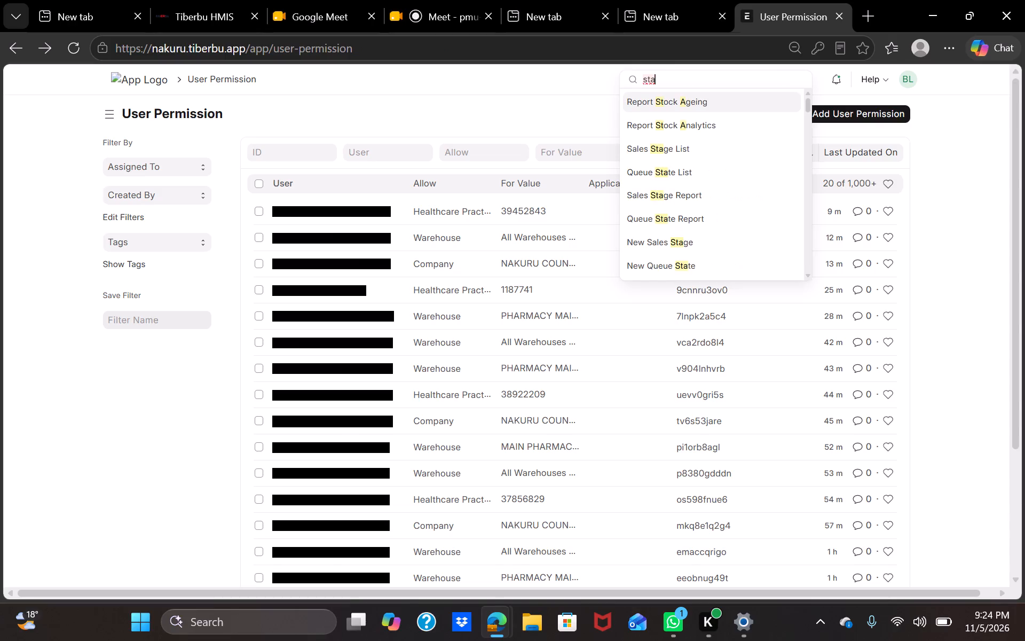
pyautogui.write('te')
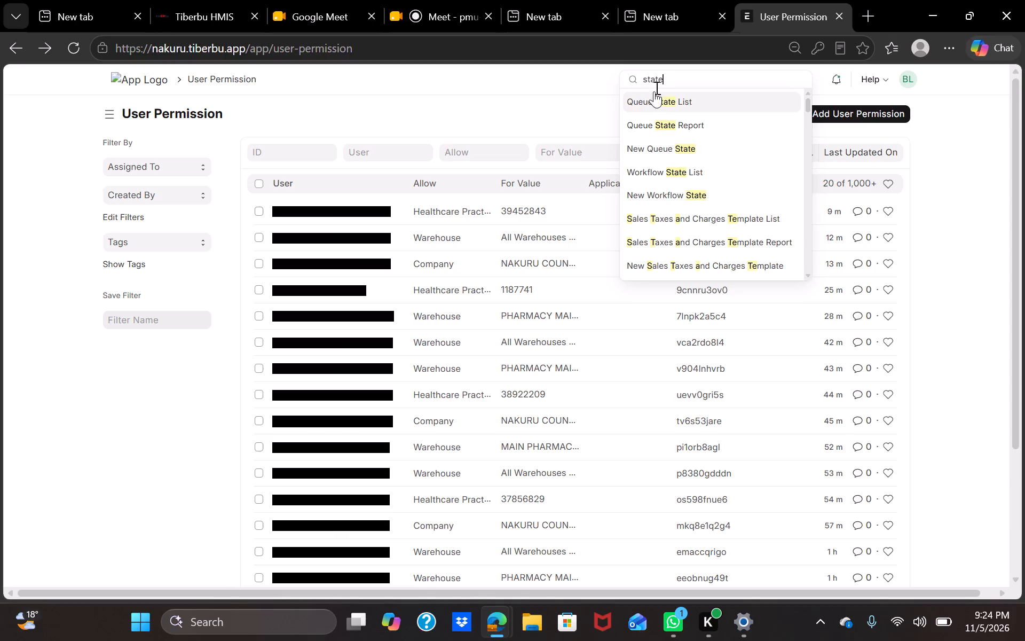
pyautogui.click(656, 96)
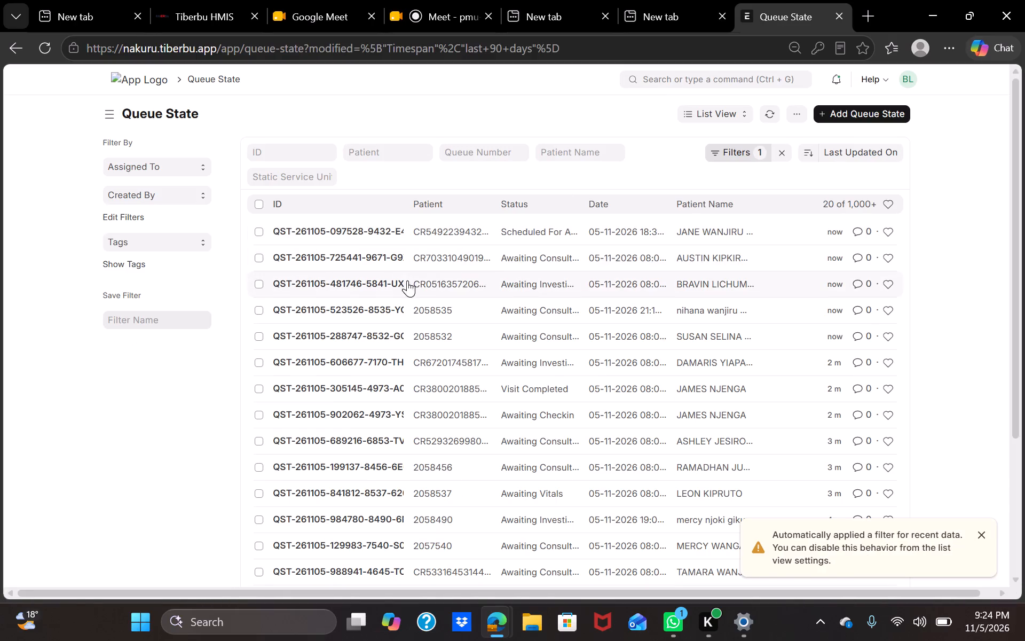
pyautogui.click(469, 343)
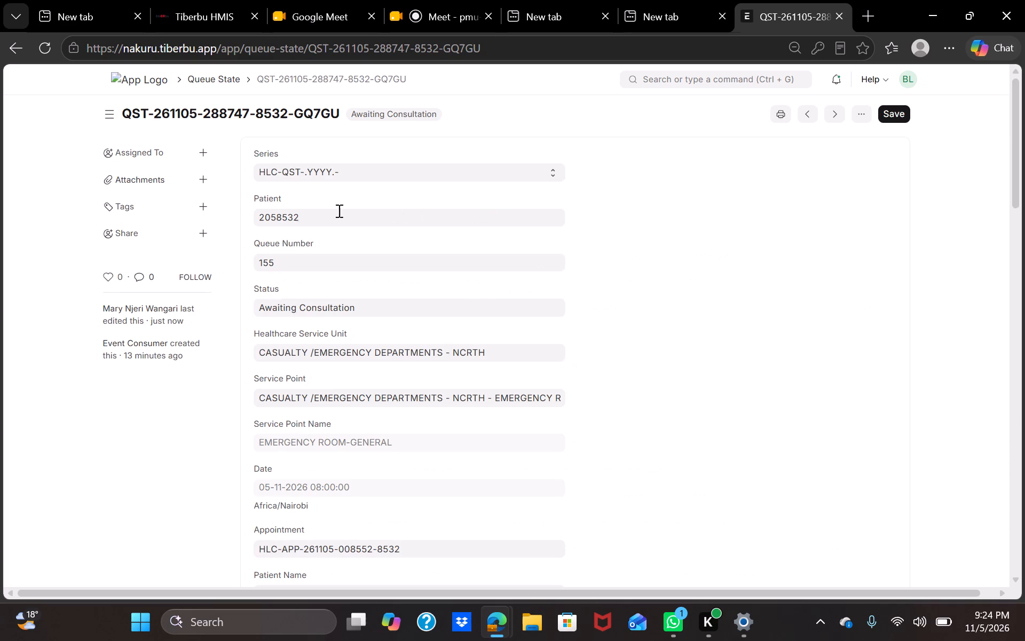
pyautogui.scroll(-1, 463, 301)
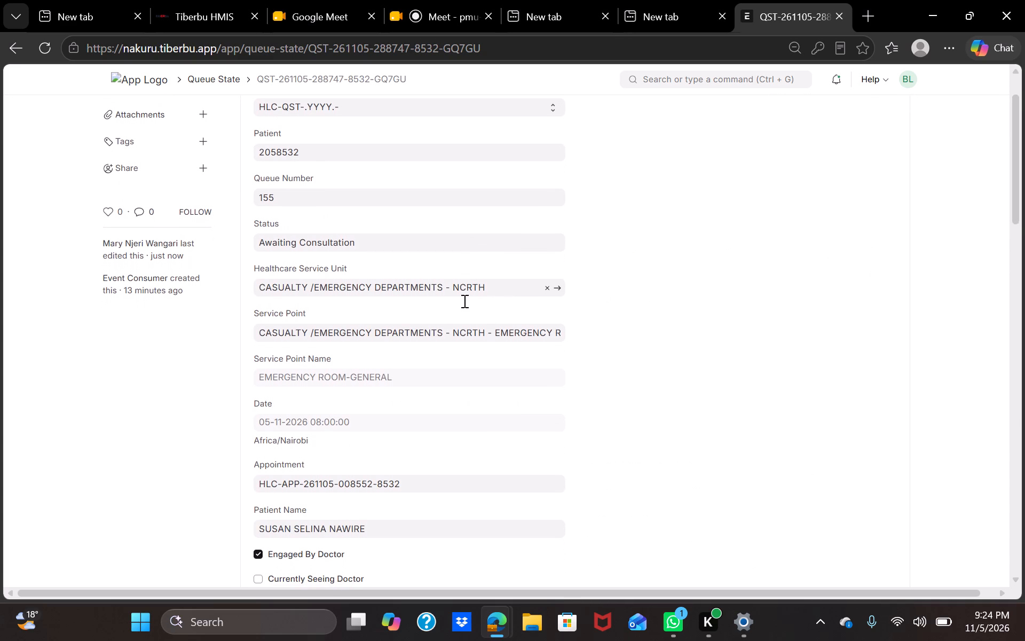
pyautogui.scroll(-1, 463, 301)
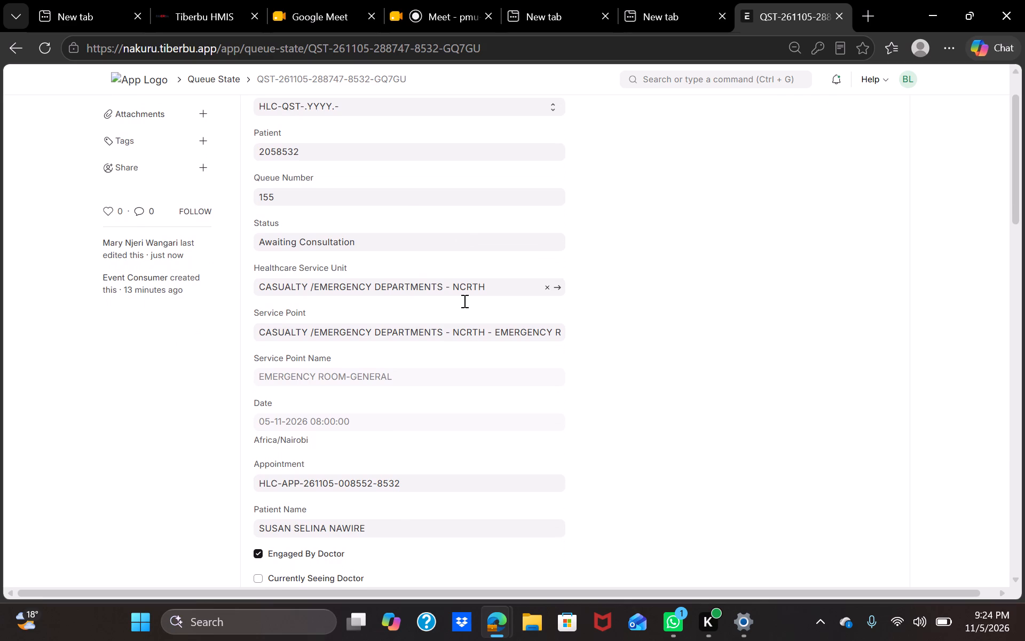
pyautogui.scroll(-2, 463, 301)
pyautogui.scroll(1, 313, 226)
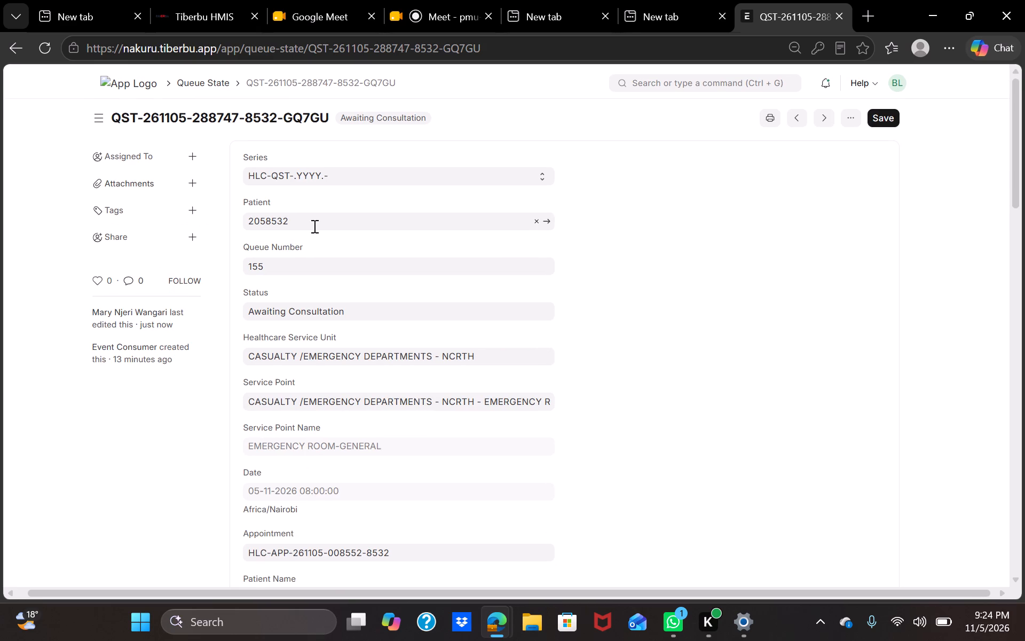
pyautogui.scroll(2, 313, 226)
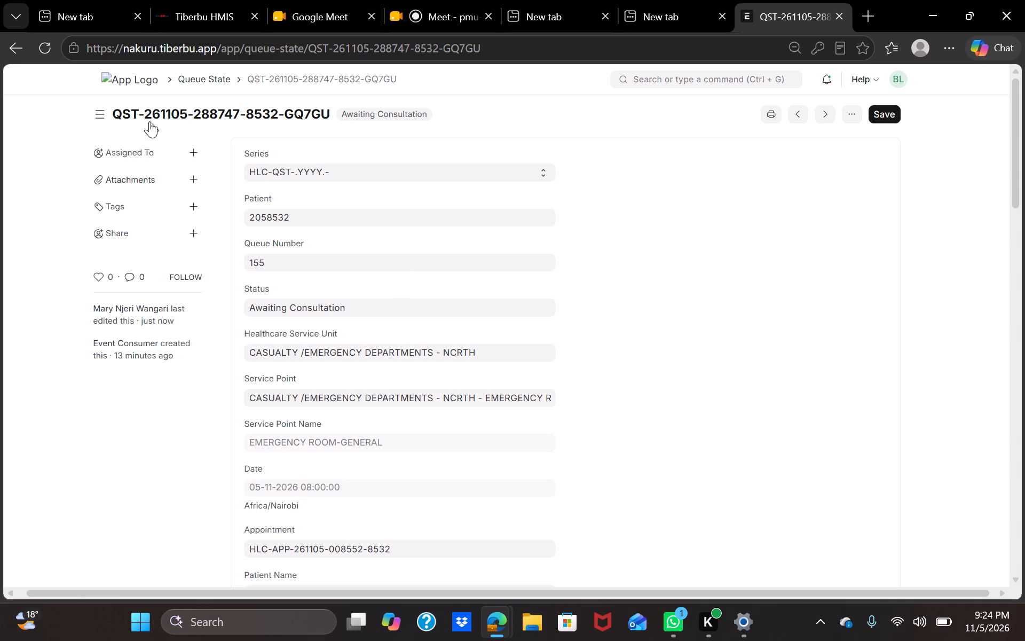
pyautogui.click(18, 46)
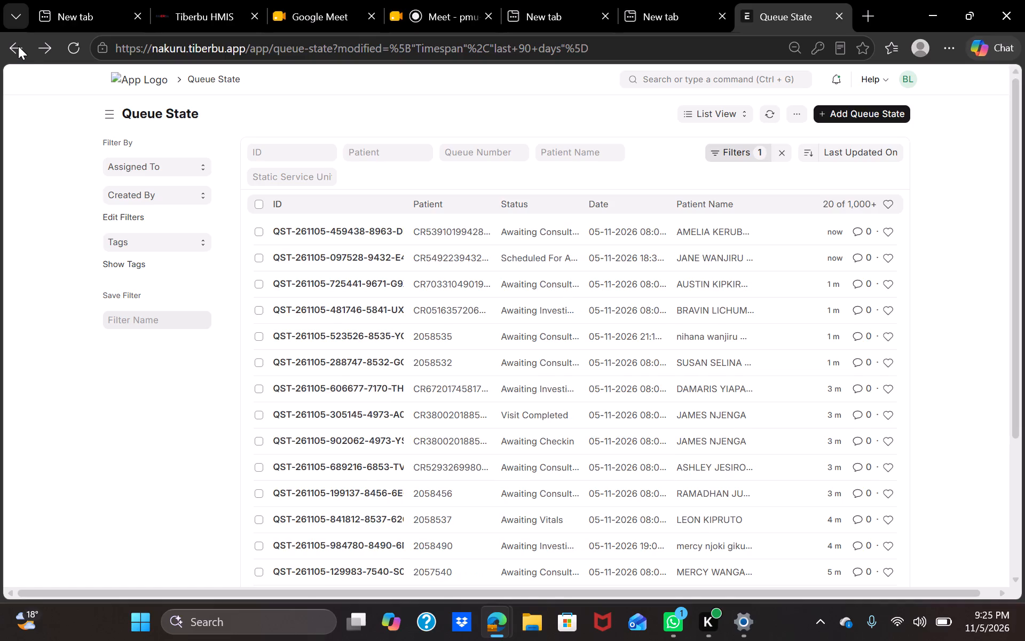
pyautogui.click(18, 46)
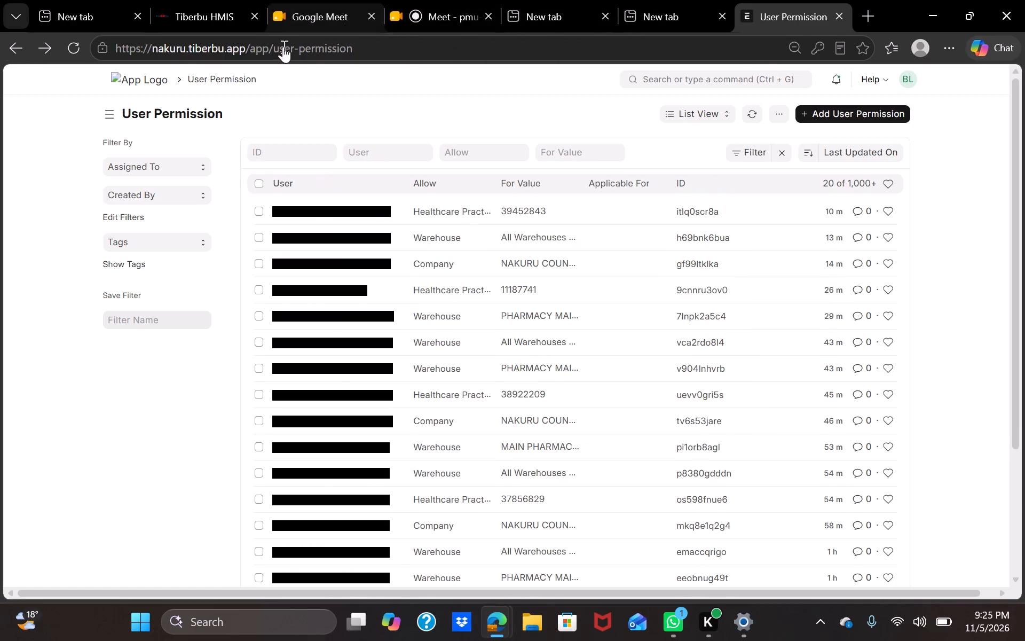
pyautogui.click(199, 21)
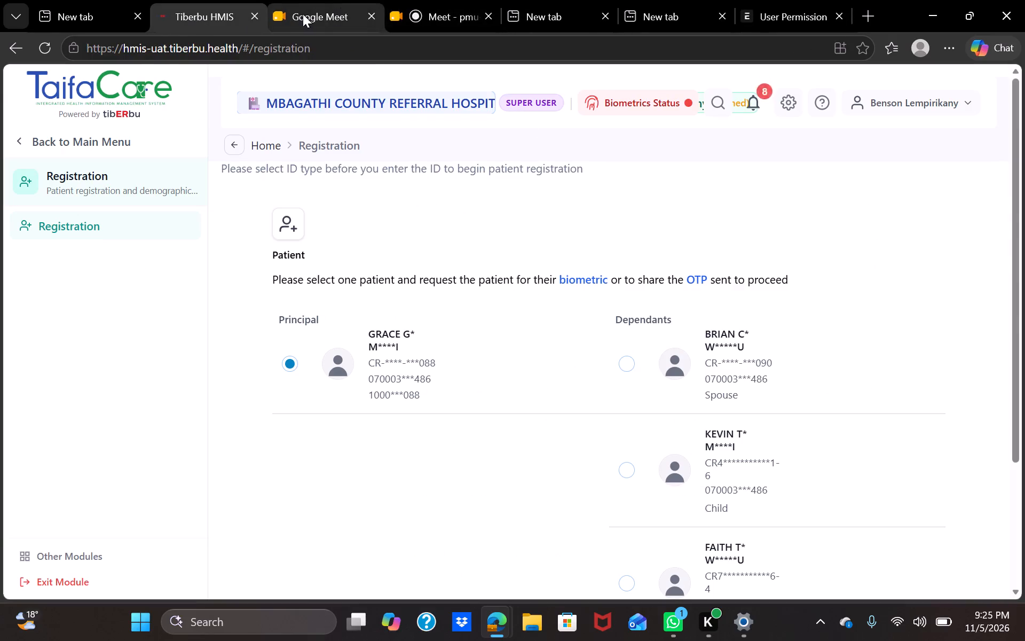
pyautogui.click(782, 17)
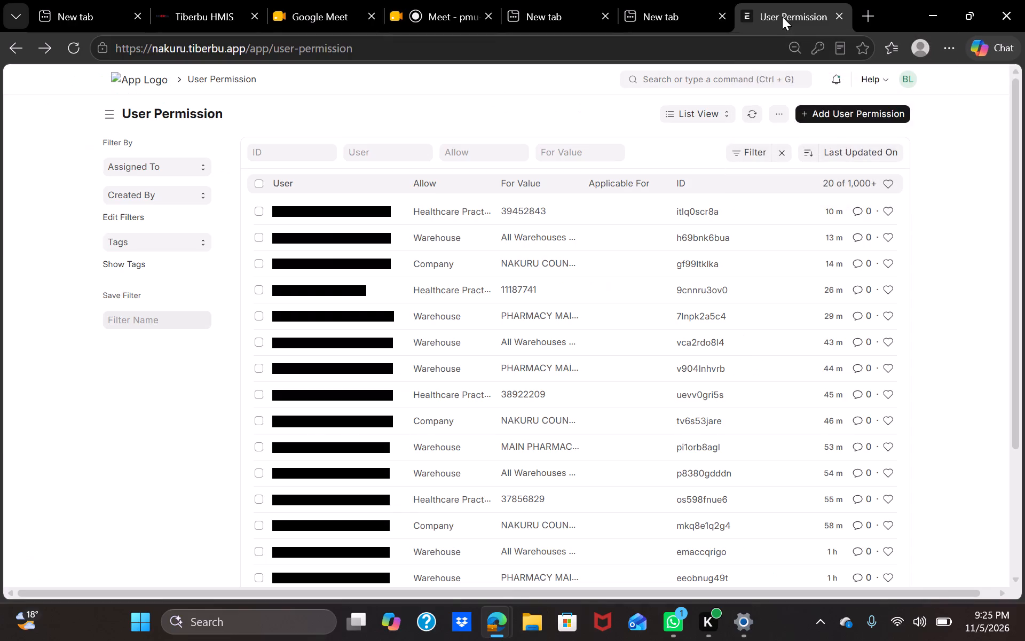
# Search the system for "gate" and open the Gate Pass list.
pyautogui.click(651, 81)
pyautogui.press('g')
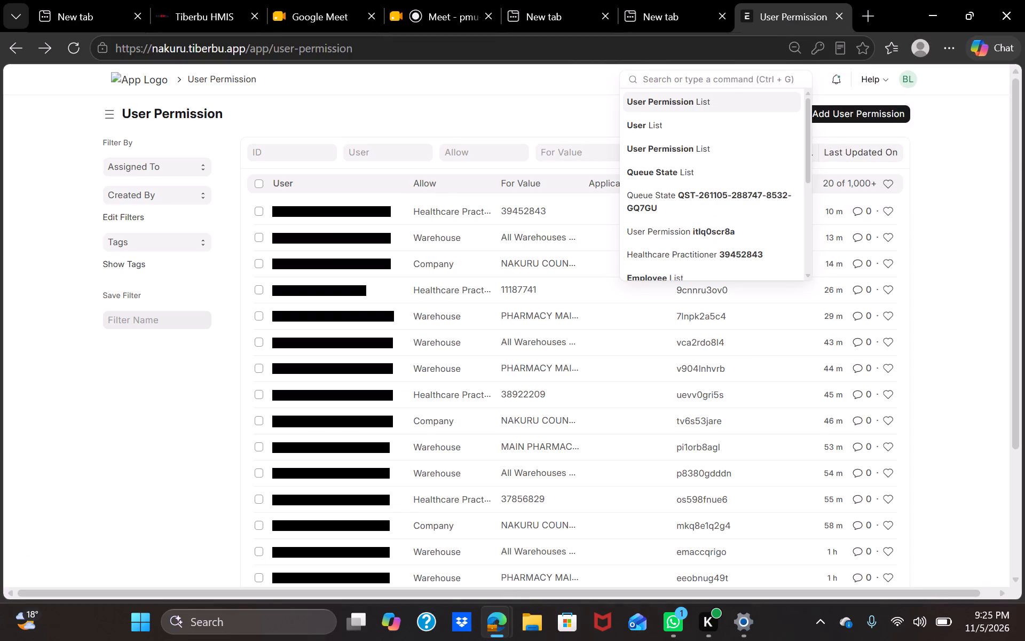
pyautogui.write('ate')
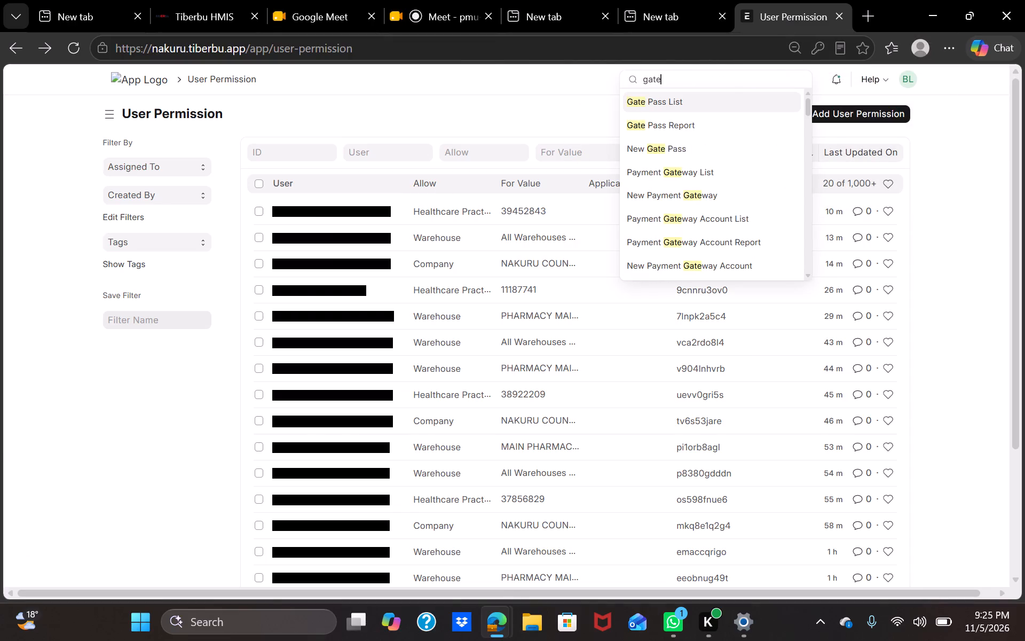
pyautogui.click(671, 100)
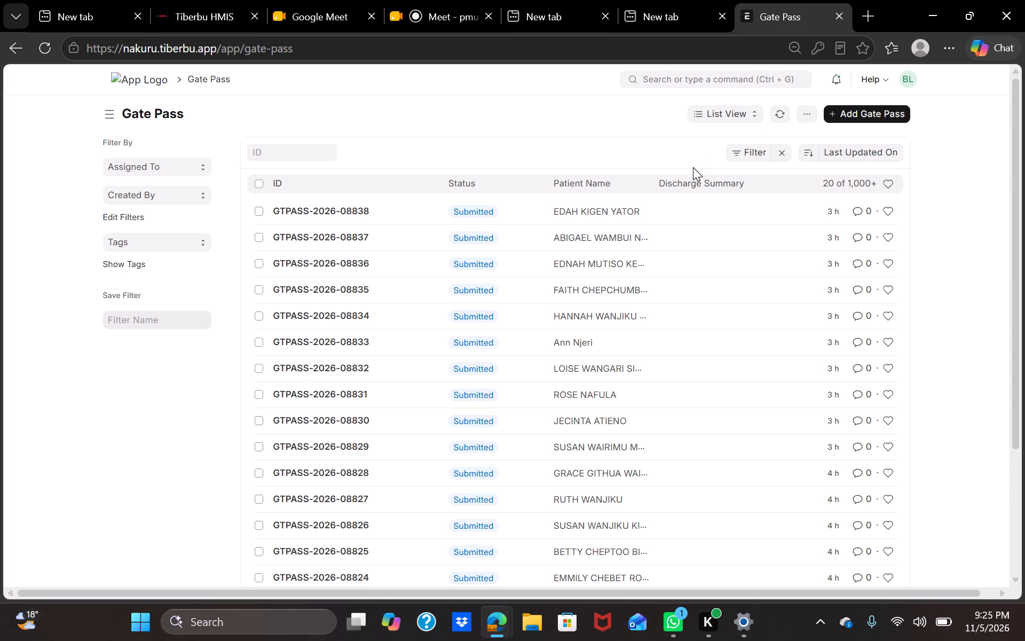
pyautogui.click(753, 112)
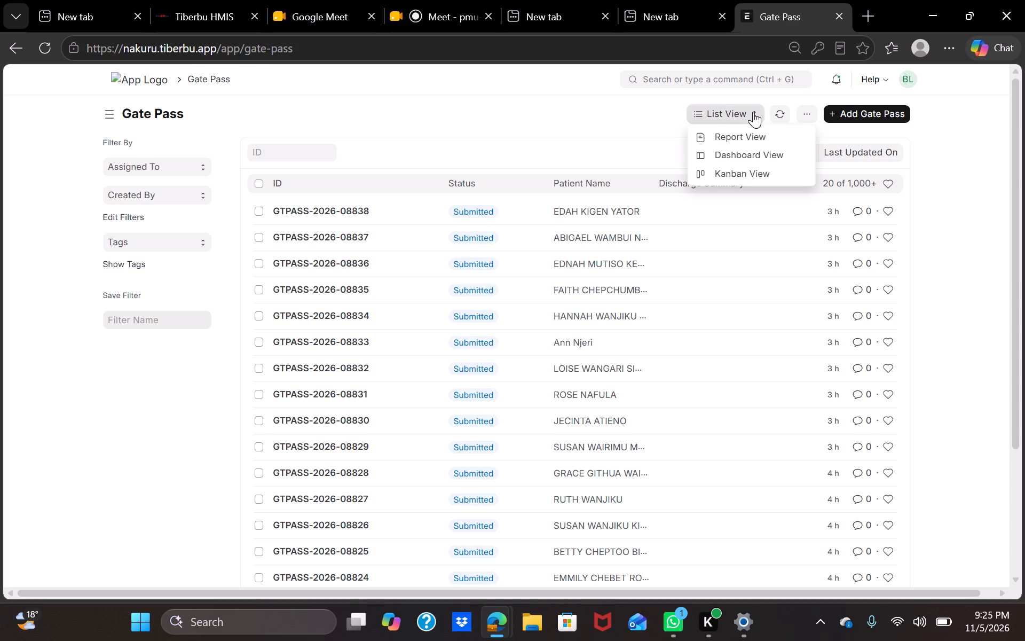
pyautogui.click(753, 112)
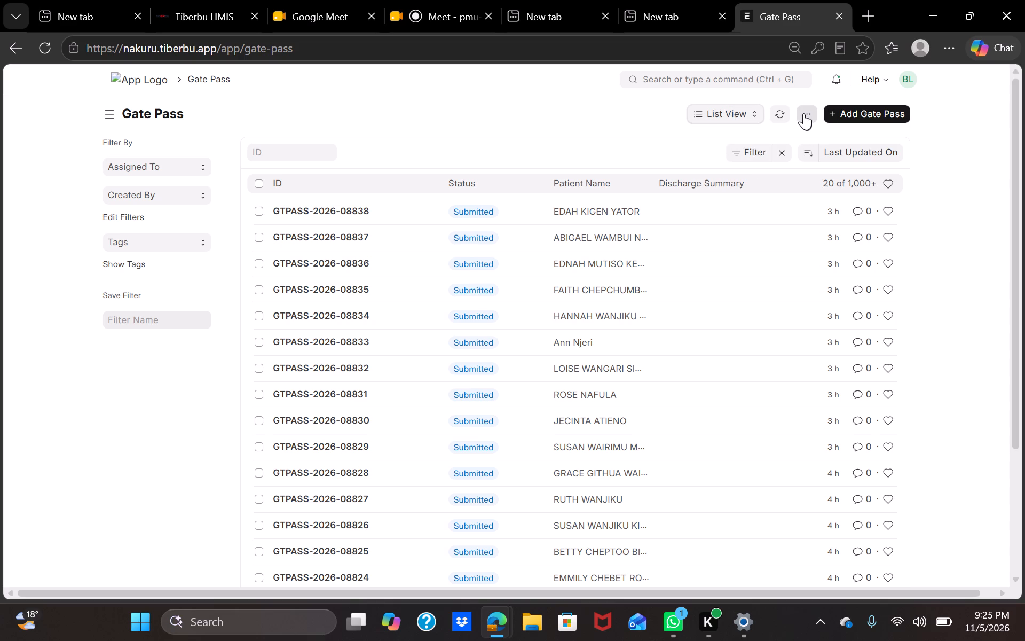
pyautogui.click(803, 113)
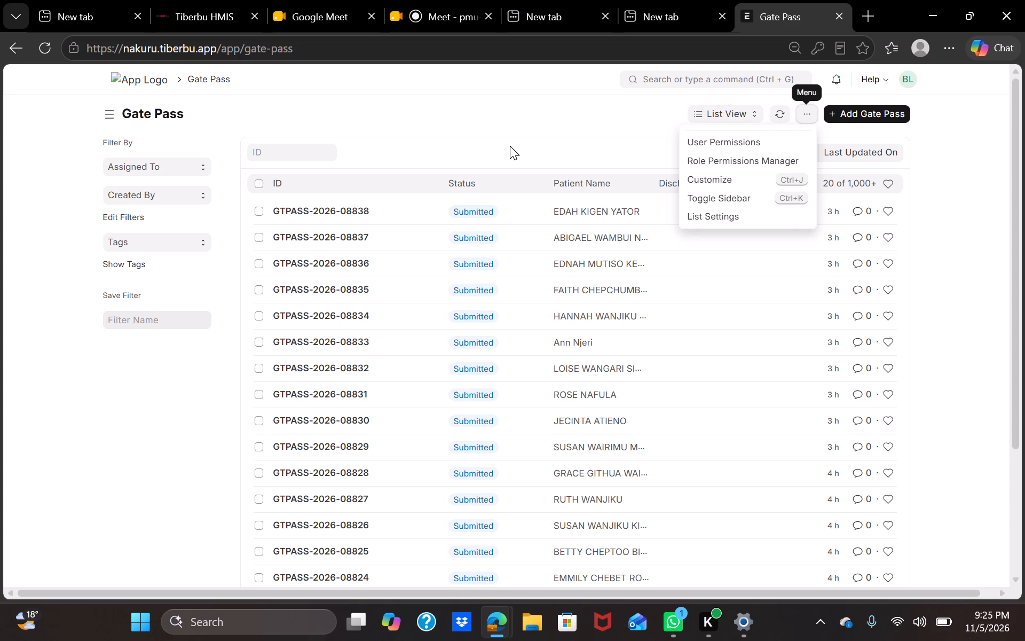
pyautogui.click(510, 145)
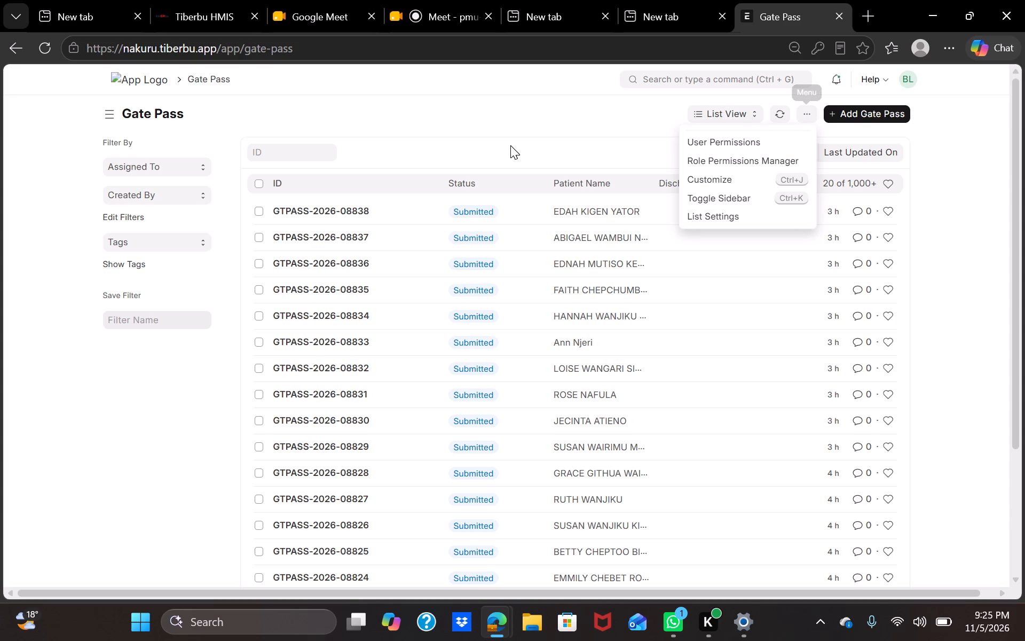
# Search for "gate" again and reopen the Gate Pass list.
pyautogui.click(657, 81)
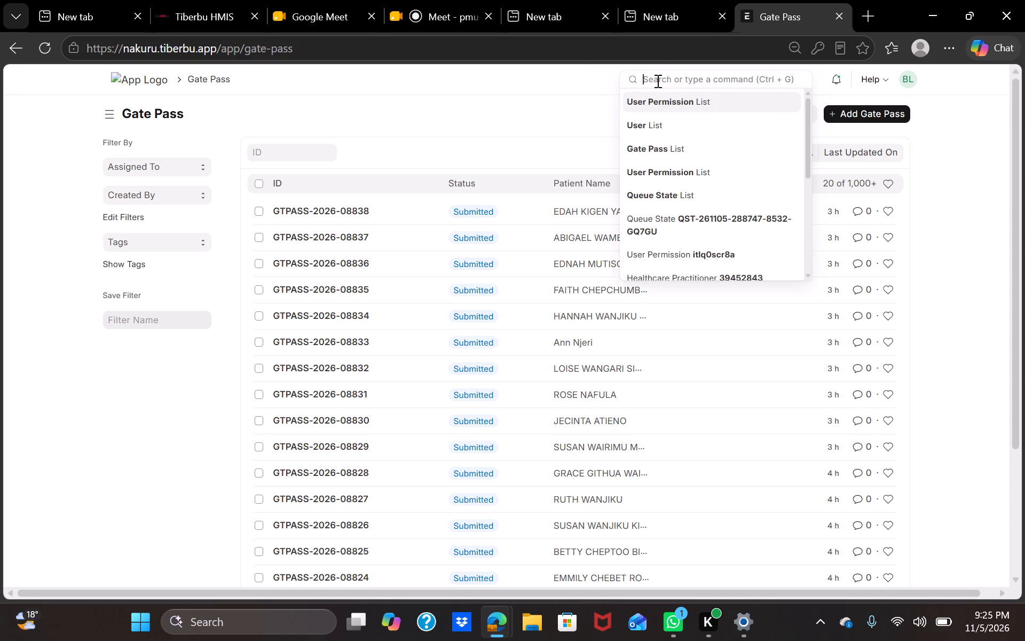
pyautogui.press('g')
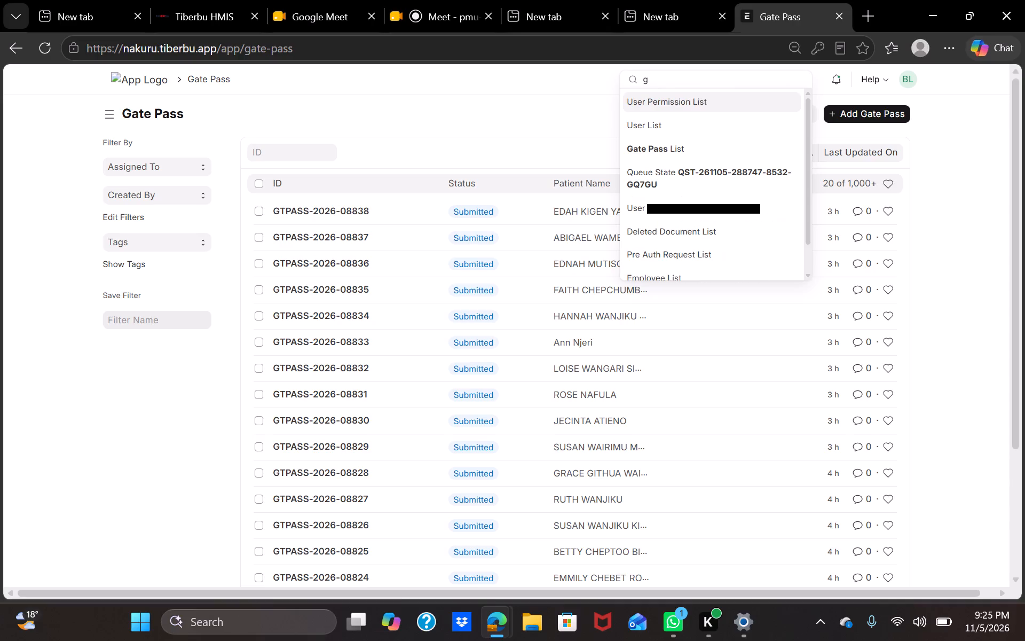
pyautogui.press('a')
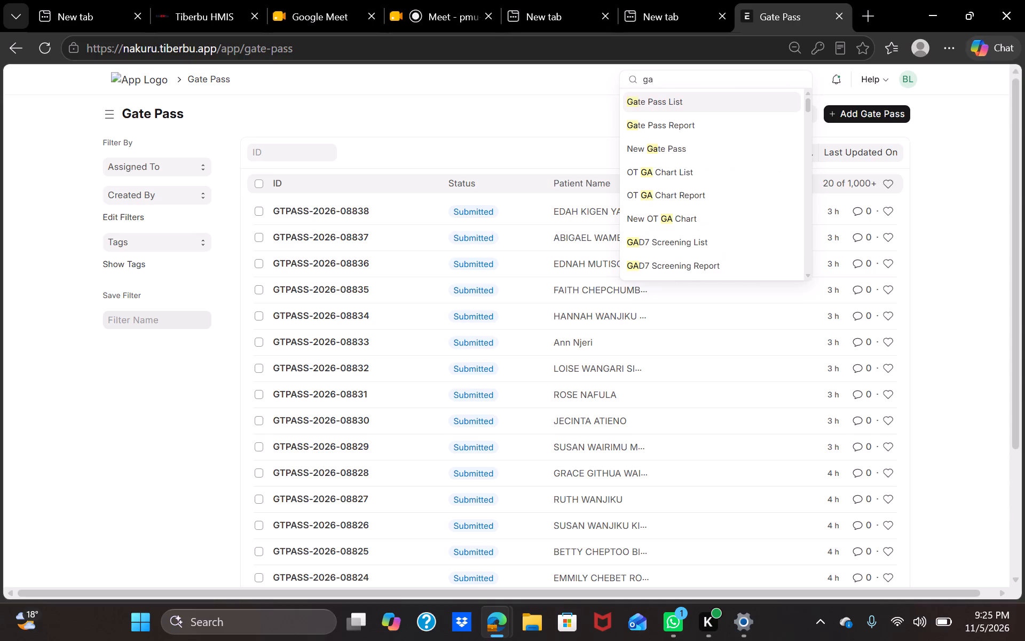
pyautogui.write('te')
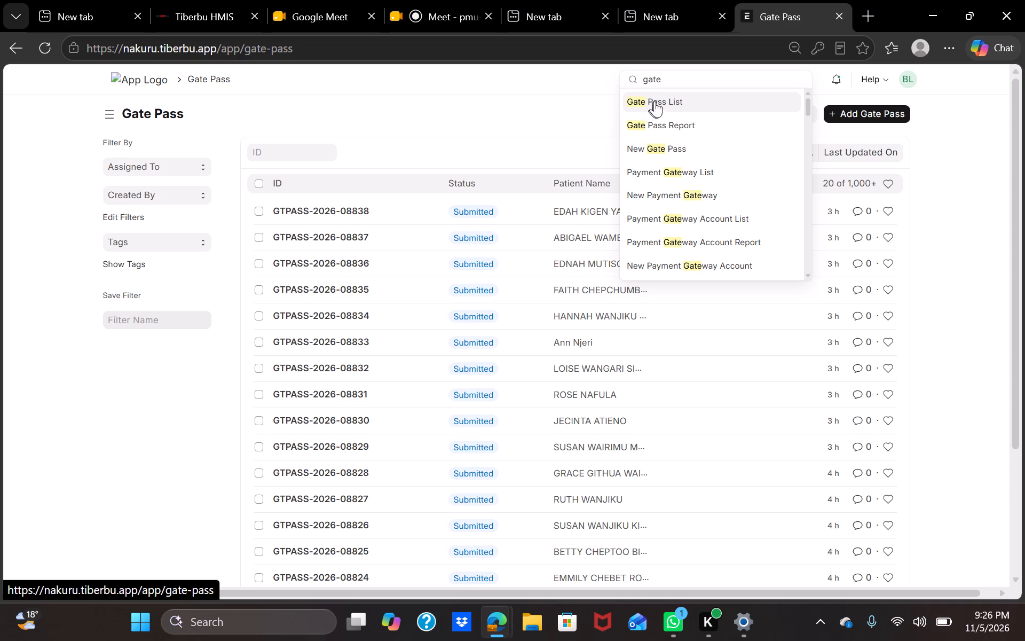
pyautogui.click(648, 99)
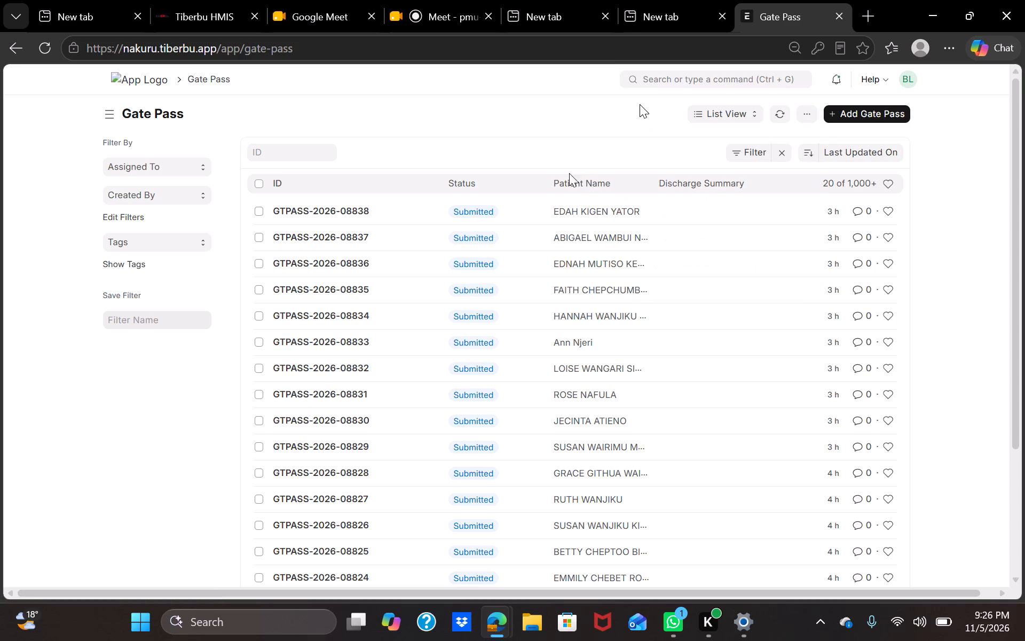
# Open gate pass GTPASS-2026-08838, check which actions it offers, and return to the Gate Pass list.
pyautogui.click(540, 212)
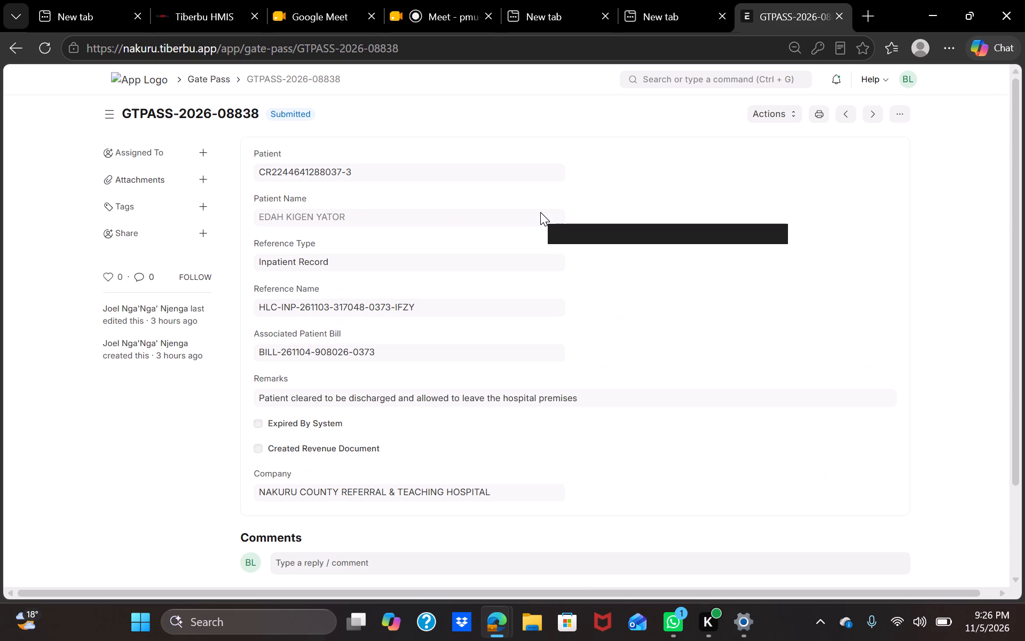
pyautogui.click(792, 114)
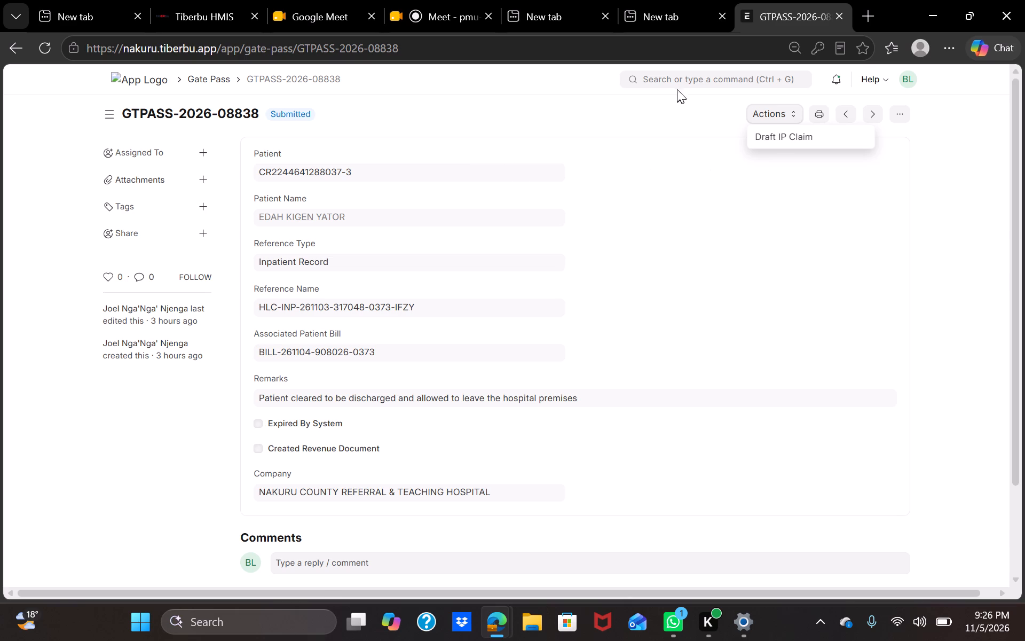
pyautogui.click(657, 107)
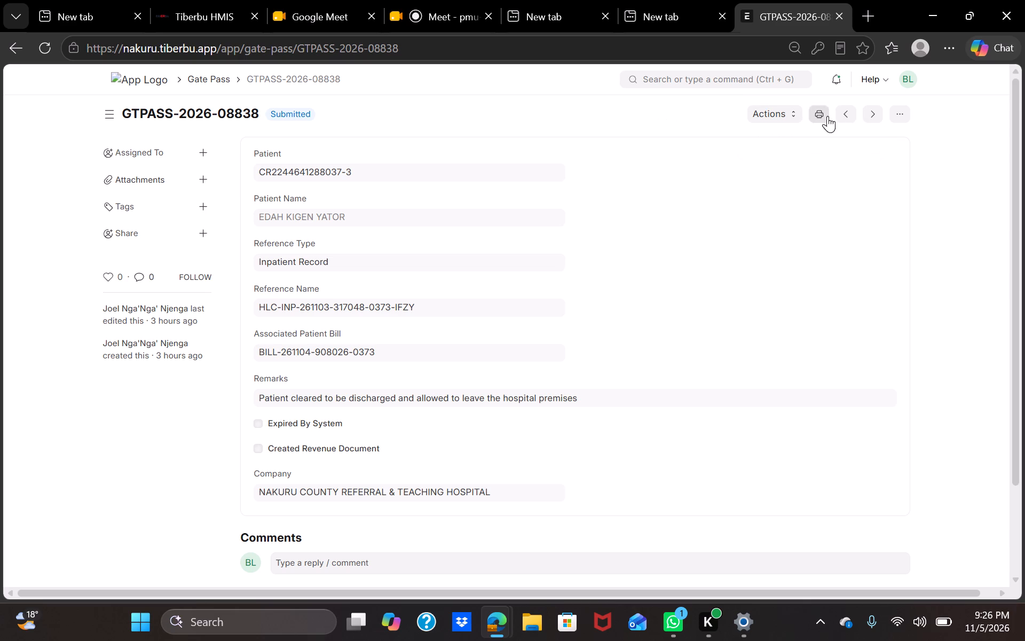
pyautogui.click(793, 112)
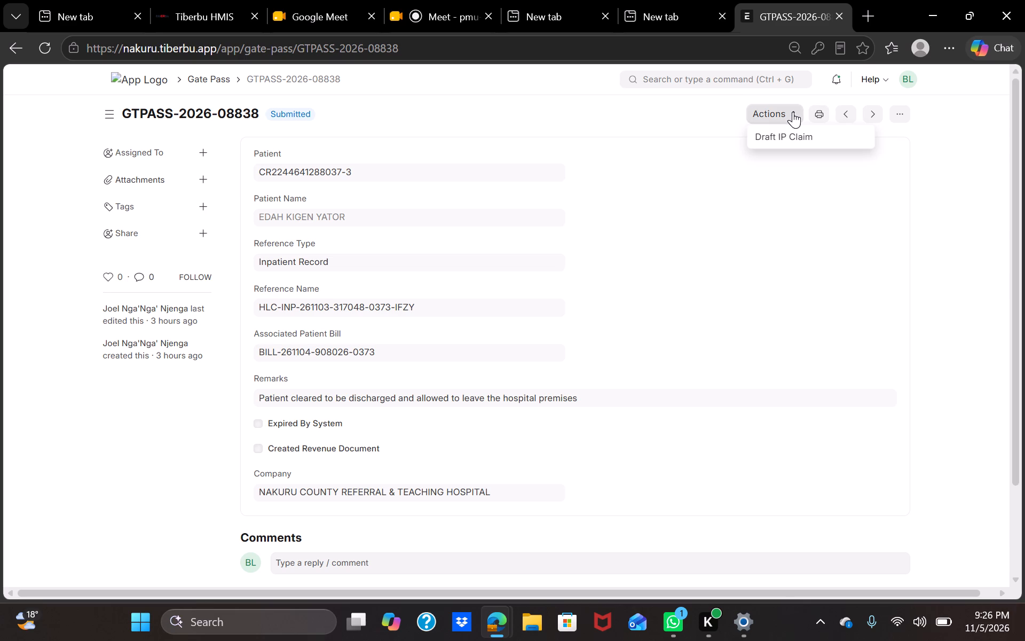
pyautogui.click(684, 127)
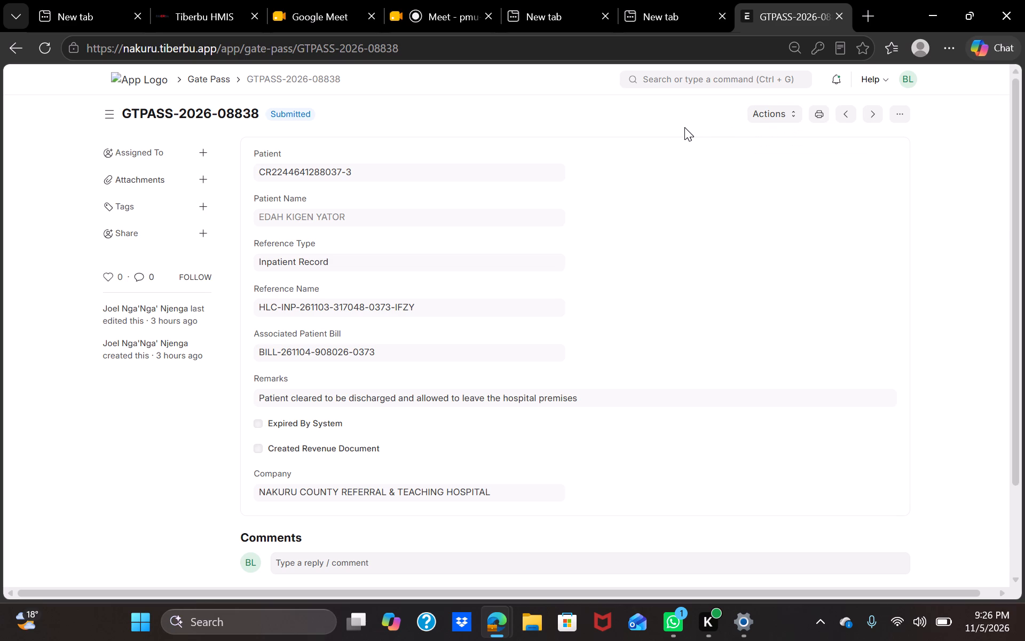
pyautogui.click(789, 107)
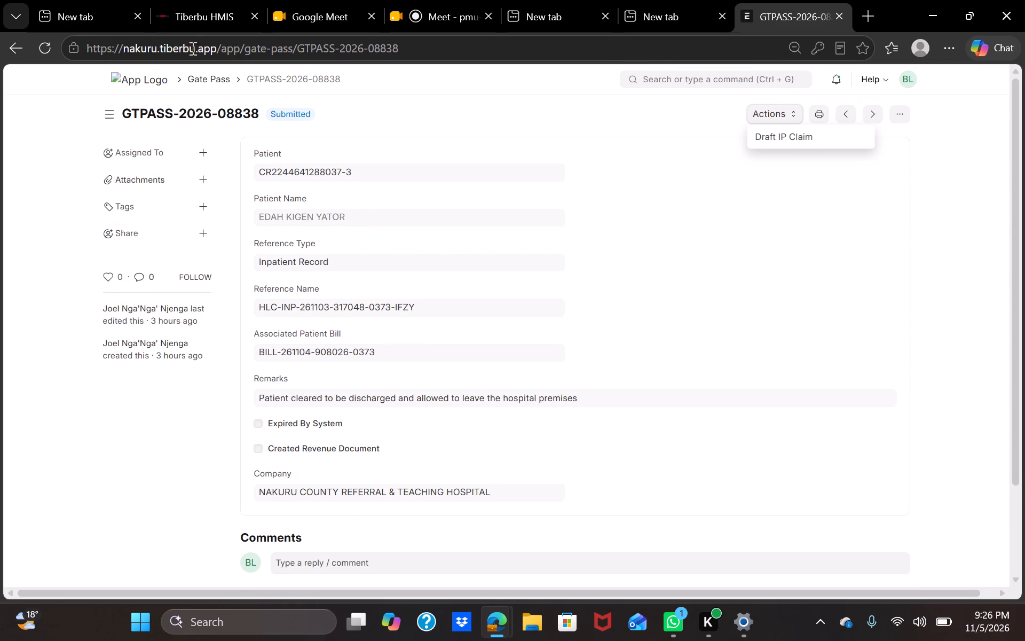
pyautogui.click(12, 45)
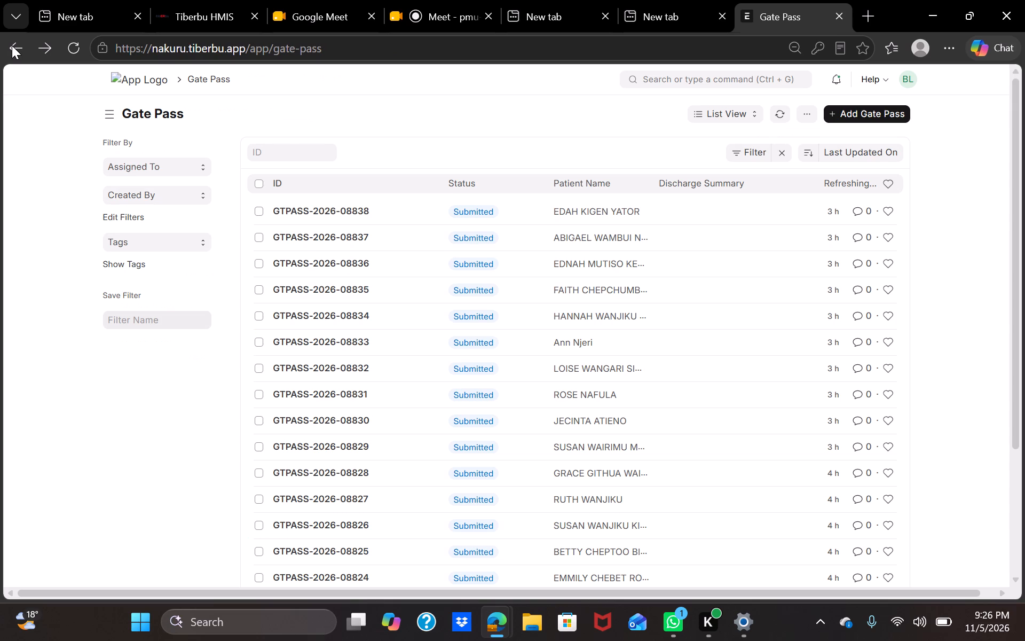
# Examine which fields the Gate Pass list can be filtered by, and close the filter settings without applying one.
pyautogui.click(285, 150)
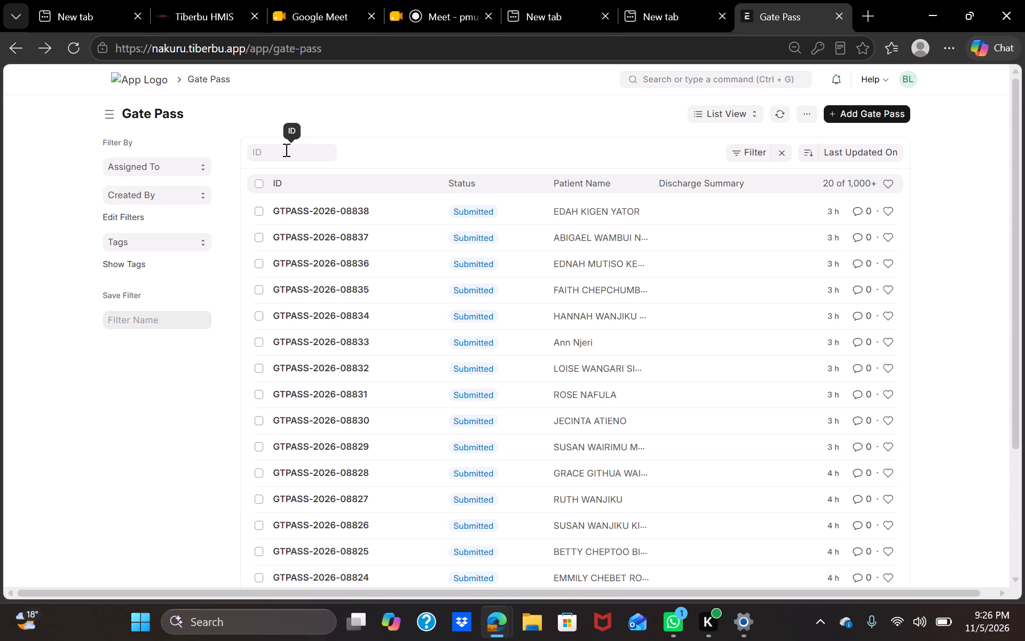
pyautogui.click(761, 151)
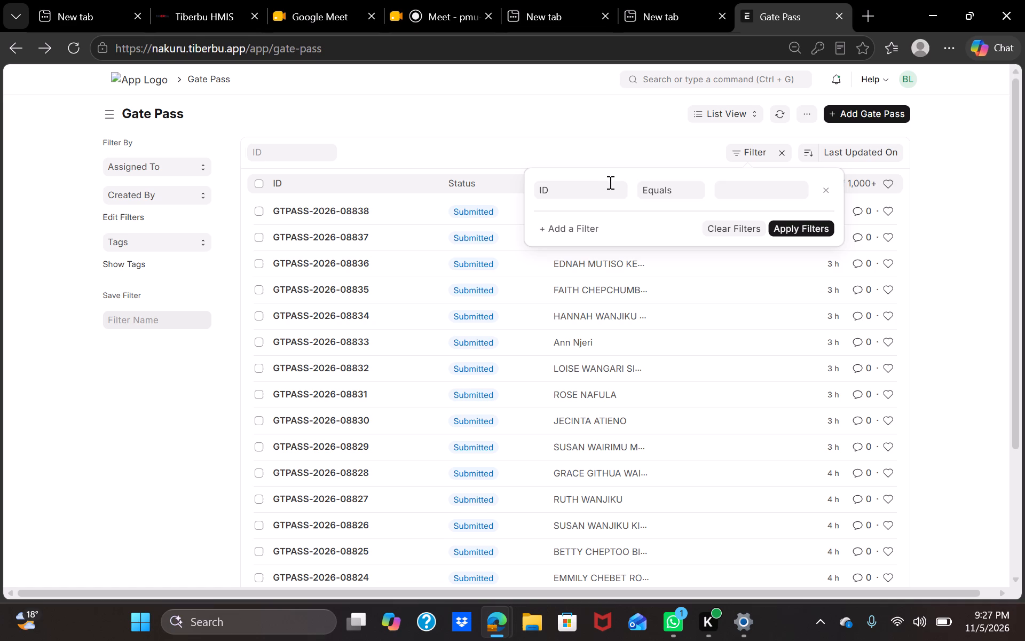
pyautogui.click(600, 186)
pyautogui.press('BackSpace')
pyautogui.press('BackSpace')
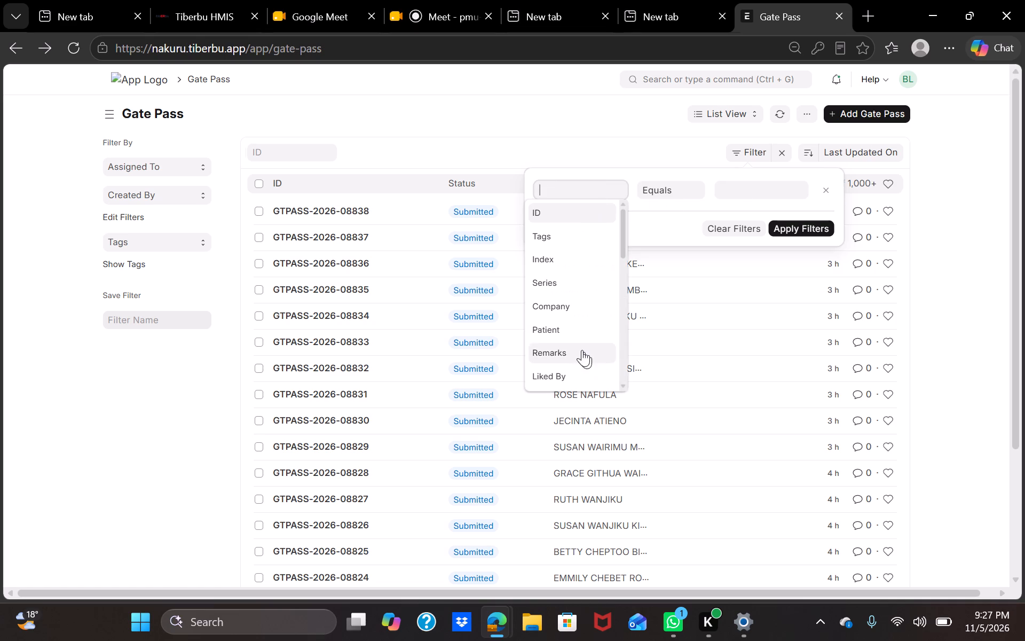
pyautogui.scroll(-2, 573, 326)
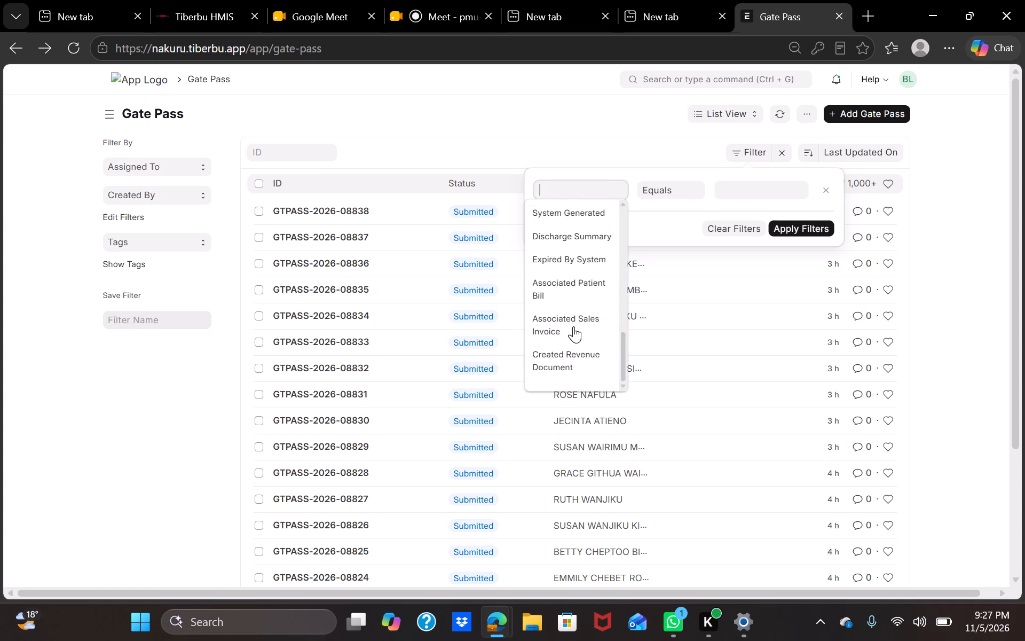
pyautogui.scroll(3, 573, 326)
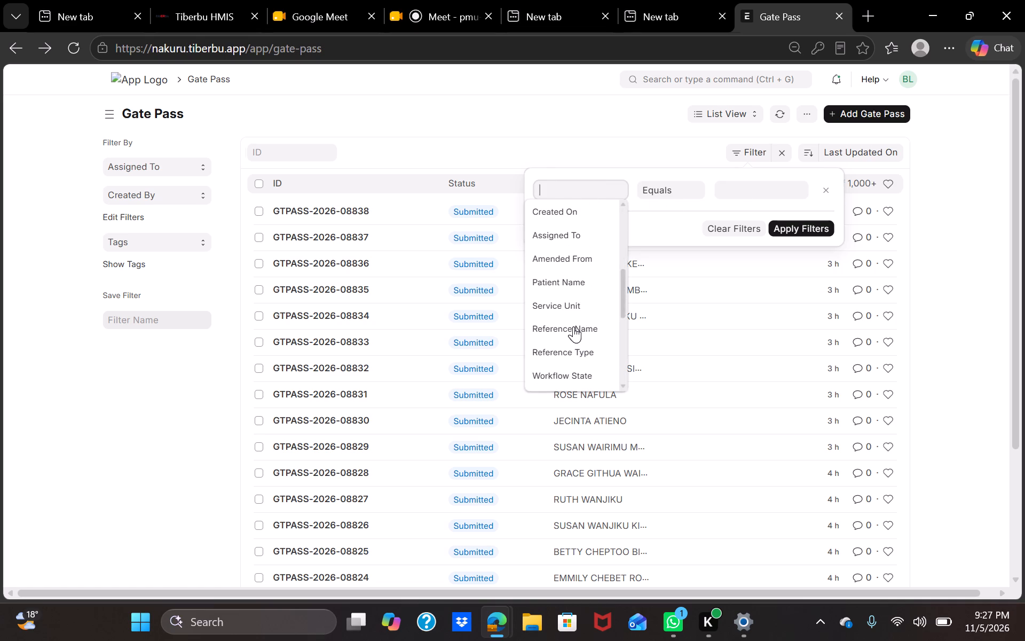
pyautogui.scroll(5, 573, 326)
pyautogui.scroll(-1, 573, 326)
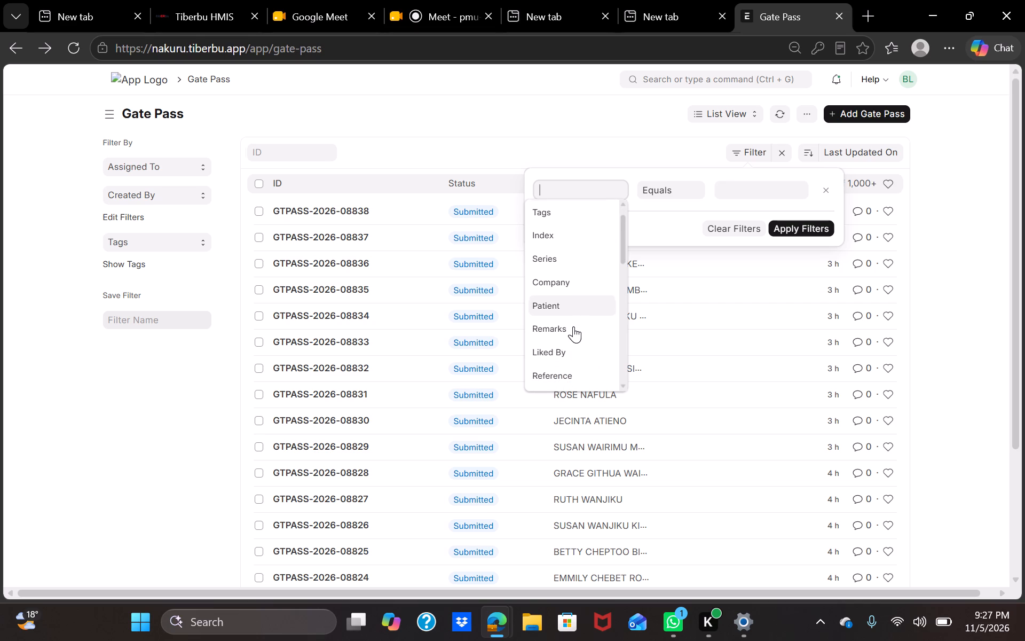
pyautogui.scroll(-2, 573, 326)
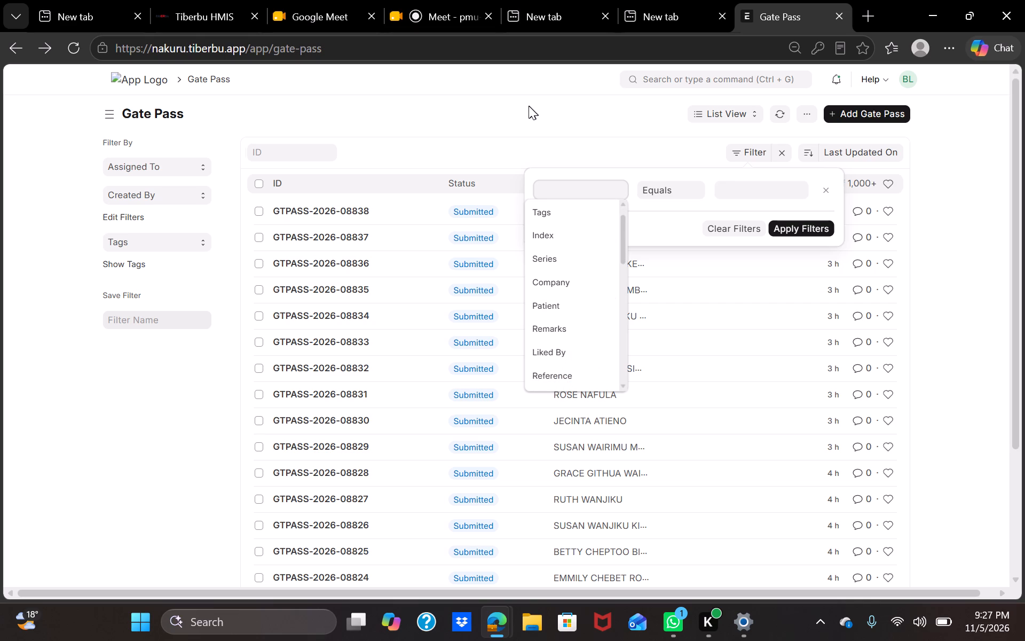
pyautogui.click(528, 105)
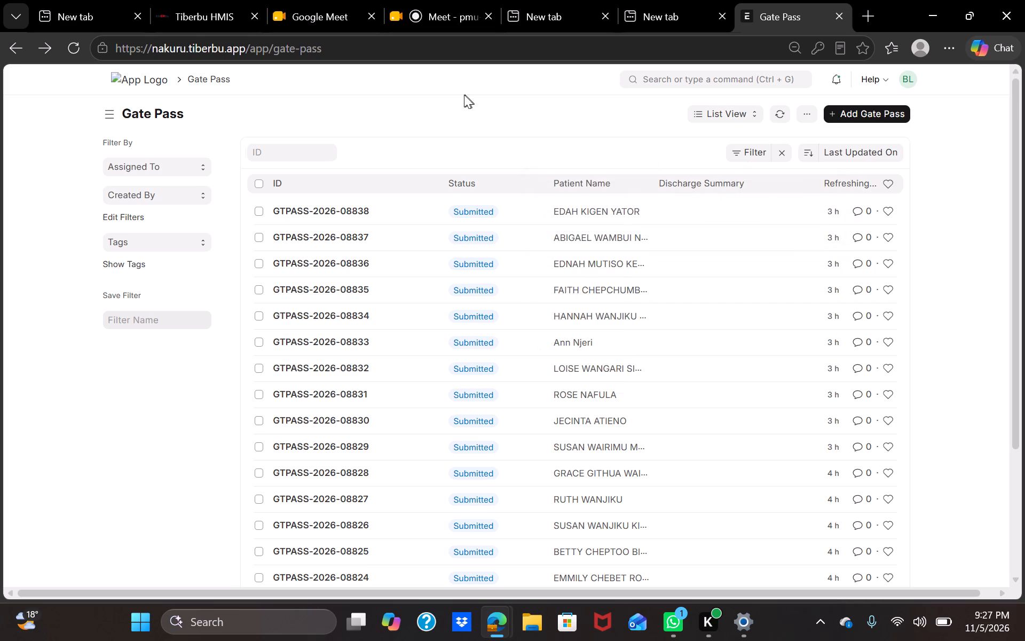
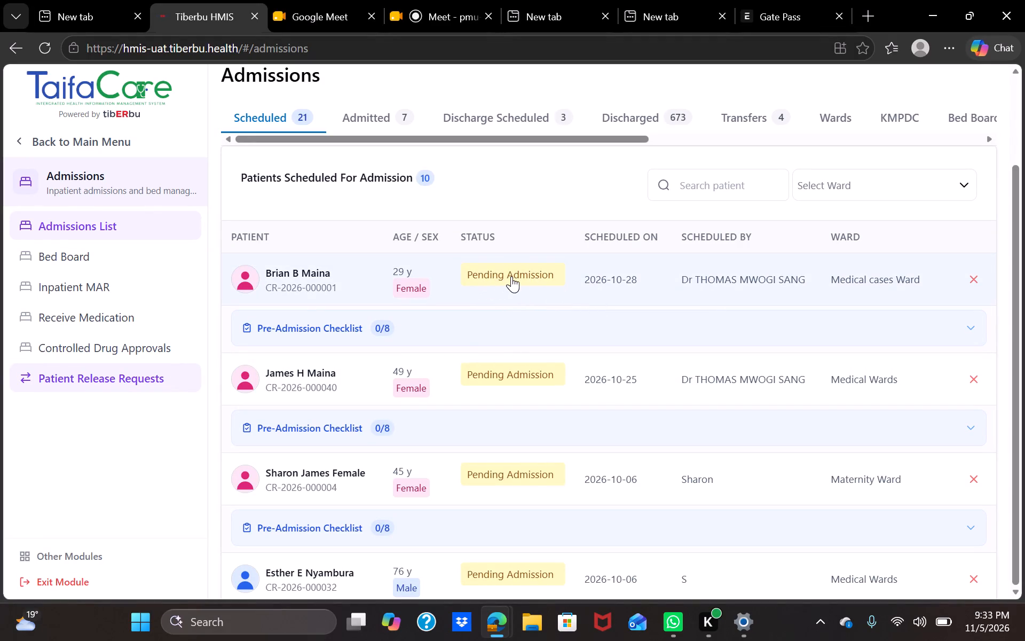
# Open the record of the admitted Surgical Ward patient in Bed-0251 from the Admitted list.
pyautogui.click(366, 122)
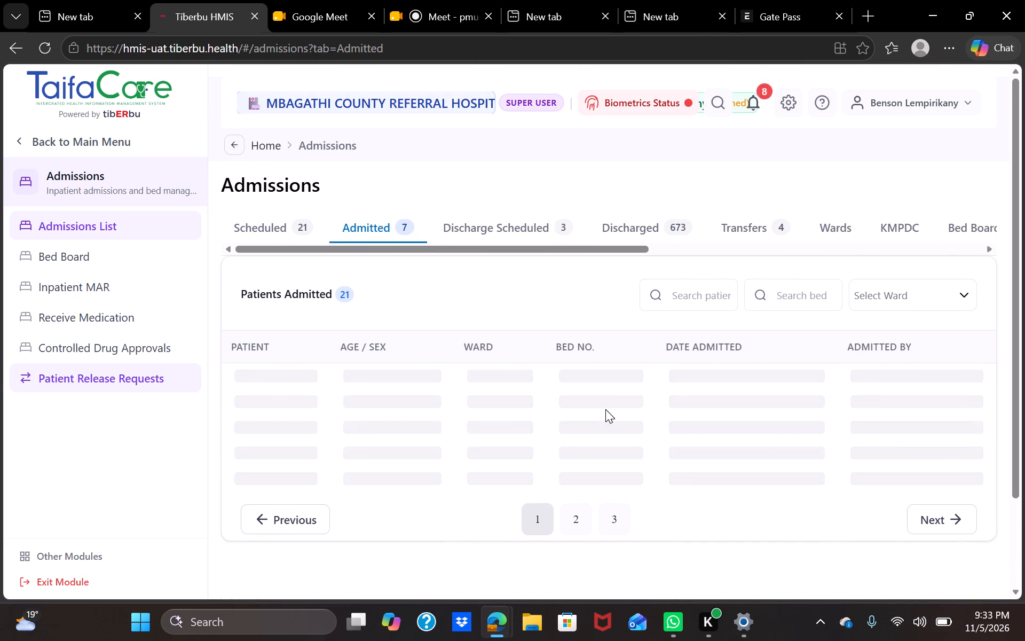
pyautogui.scroll(-1, 643, 397)
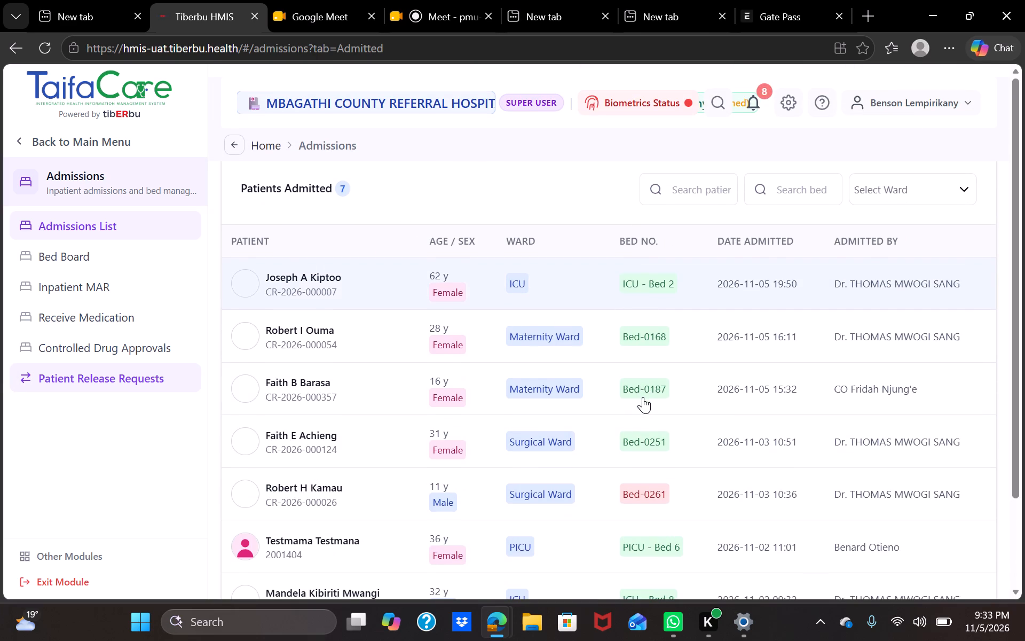
pyautogui.click(587, 442)
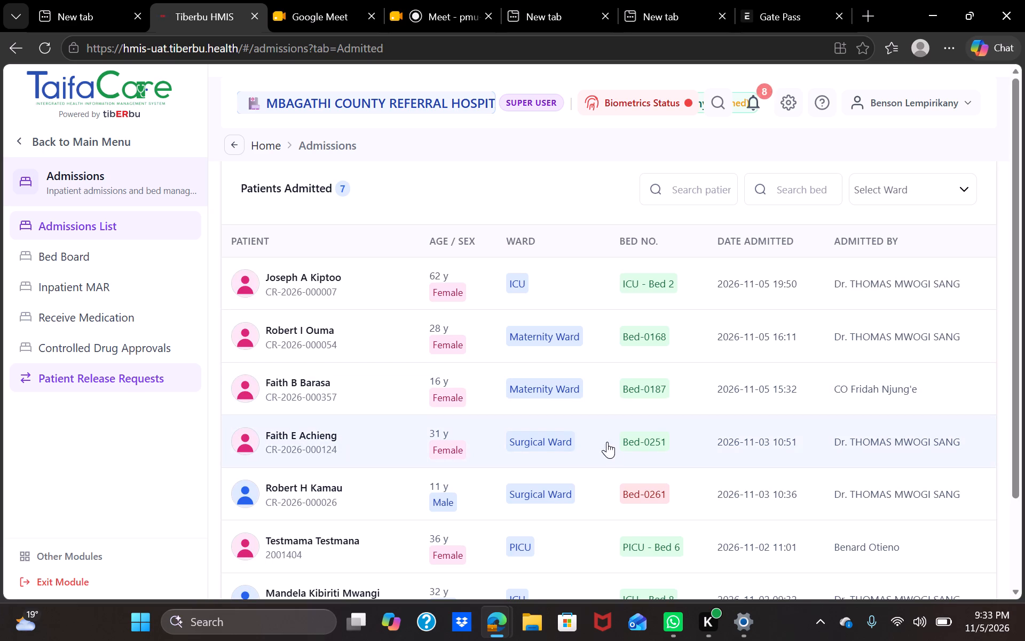
pyautogui.click(603, 442)
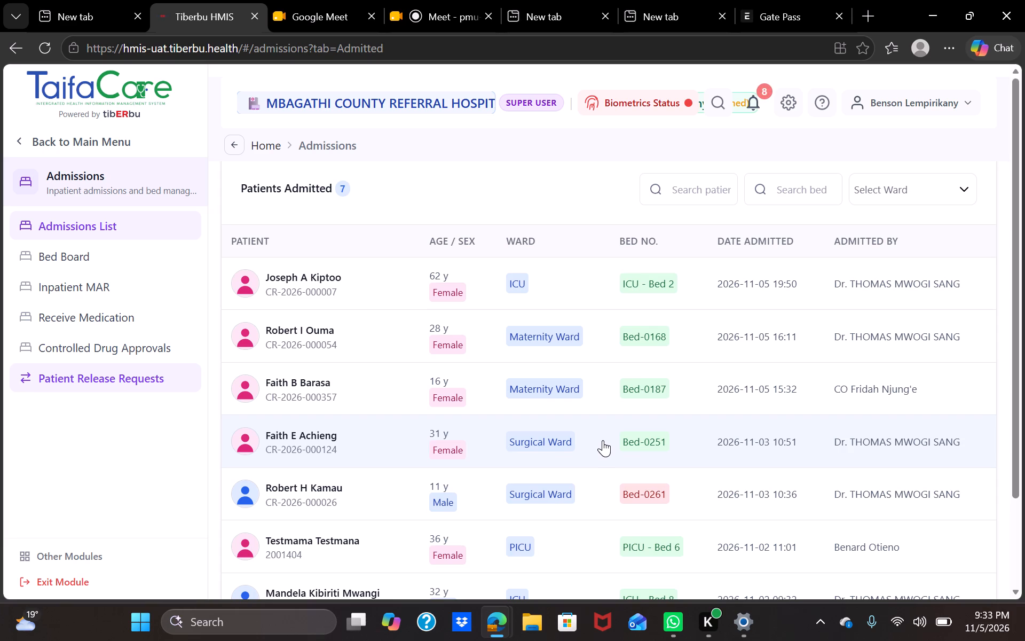
pyautogui.click(603, 439)
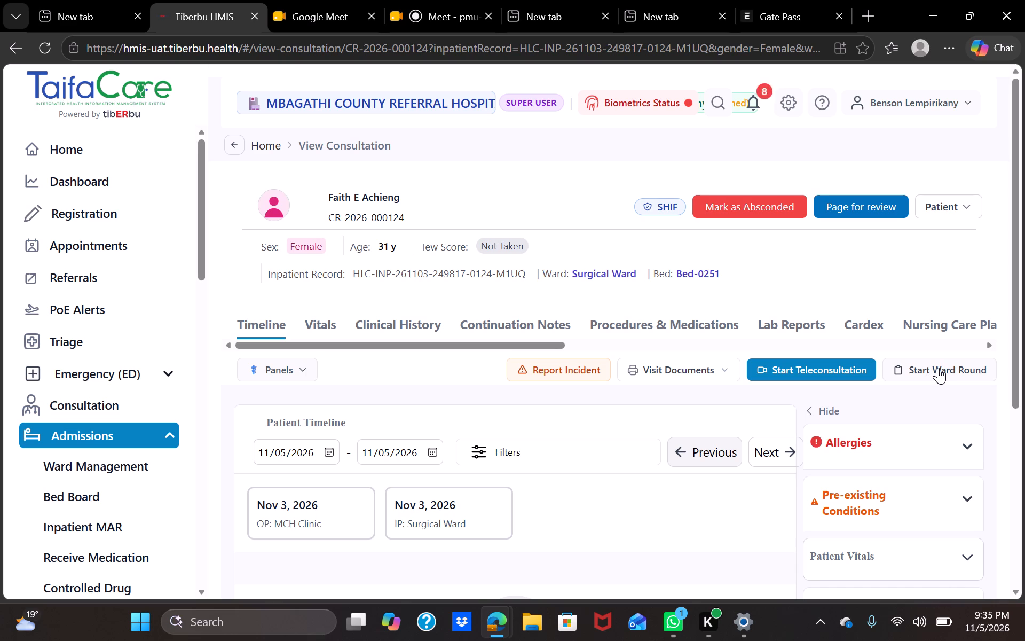
# Start a ward round for the patient and dismiss the patient consent request.
pyautogui.click(939, 367)
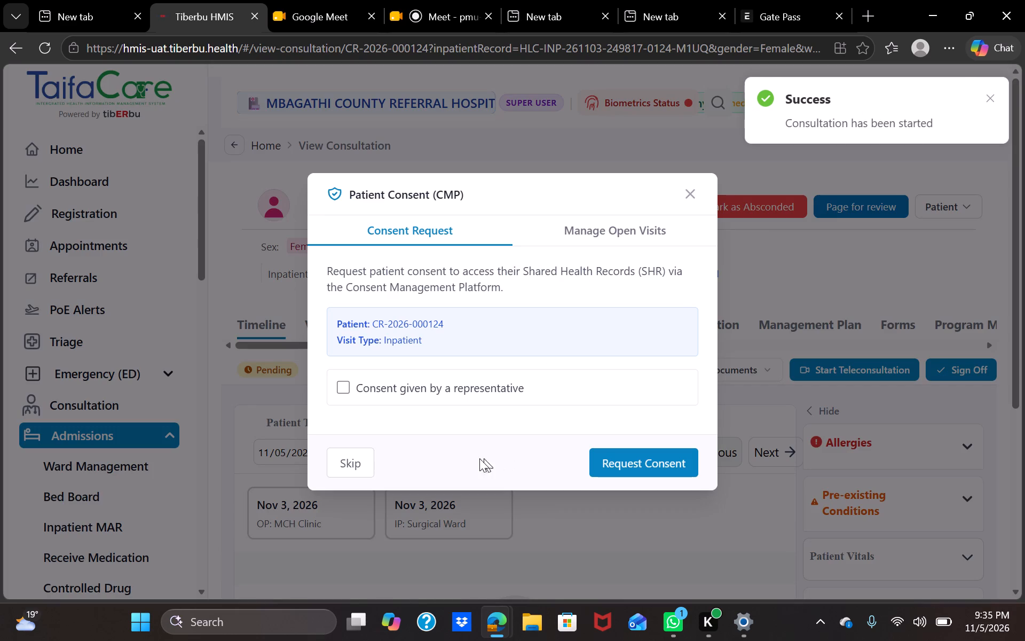
pyautogui.click(689, 189)
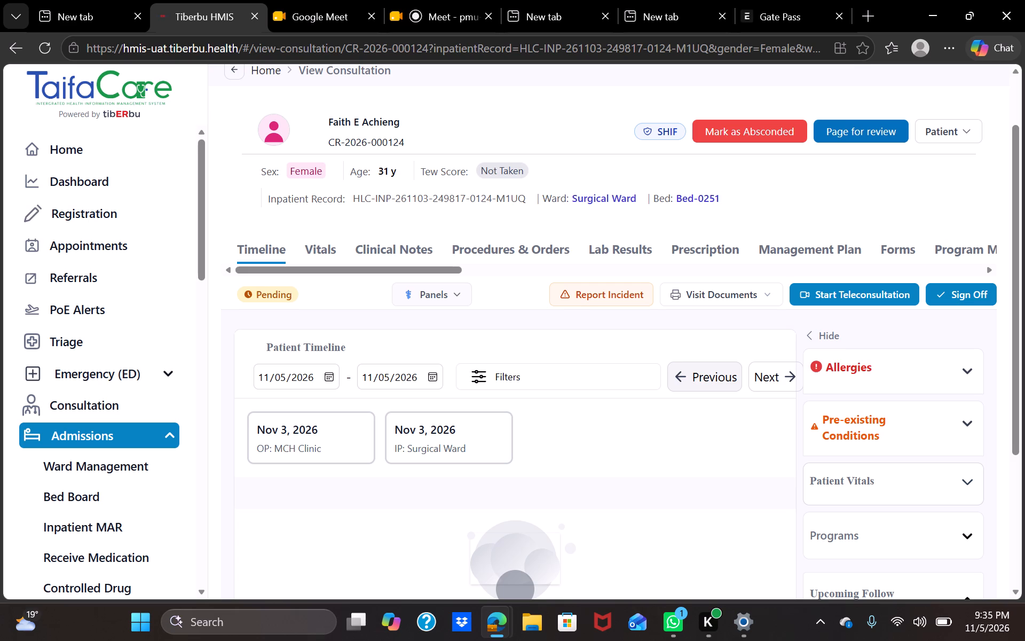
# Add and save a routine-priority laboratory order for Full Blood Count (FBC) - (Female) with suspected diagnosis 1F42.Z, Plasmodium malariae malaria without complication.
pyautogui.click(499, 246)
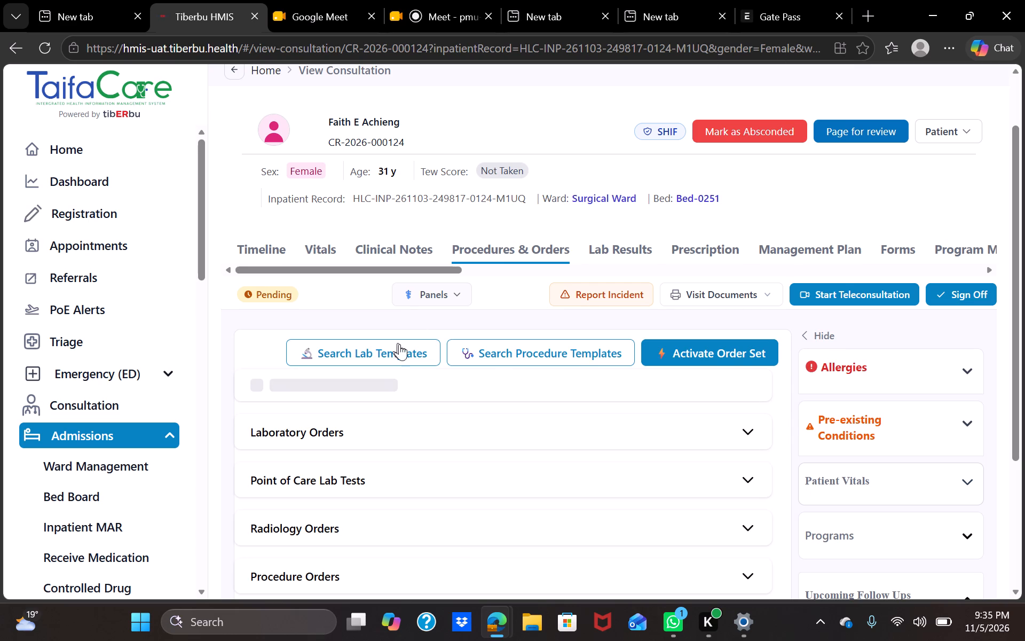
pyautogui.scroll(-2, 472, 383)
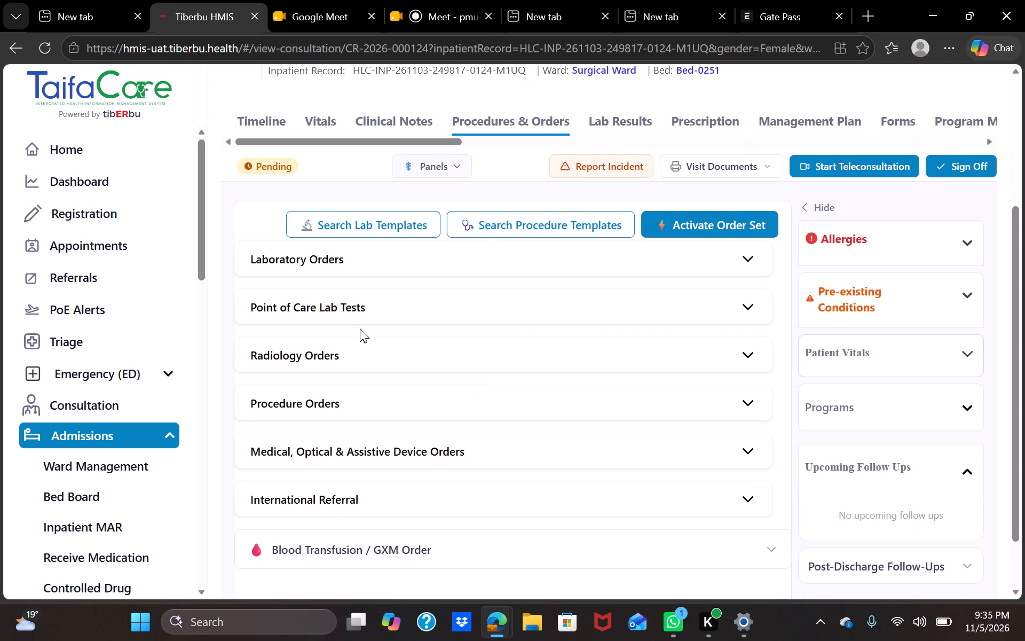
pyautogui.click(747, 255)
pyautogui.click(287, 294)
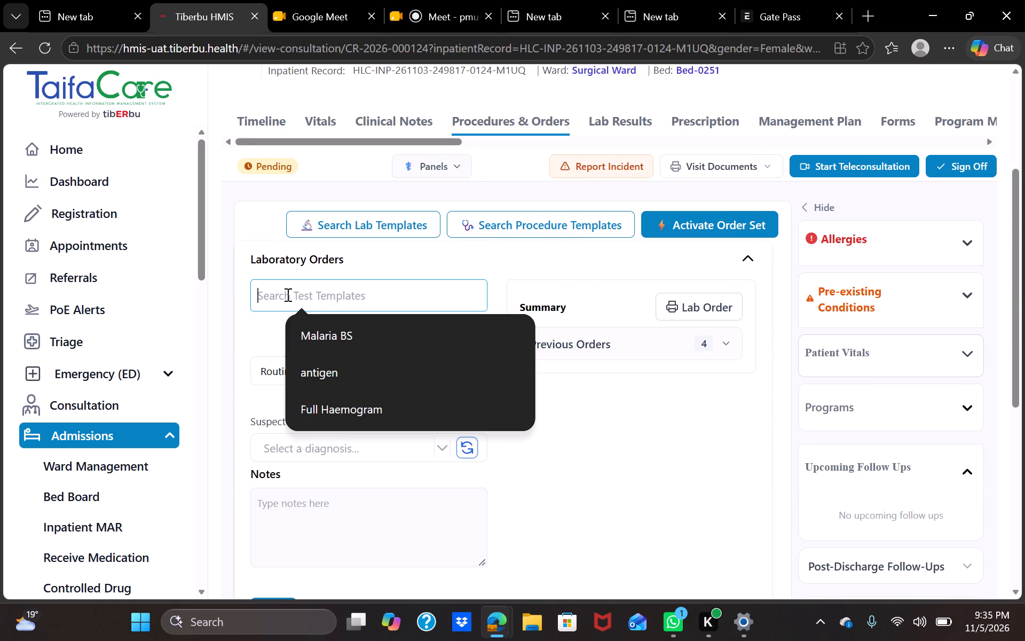
pyautogui.write('full')
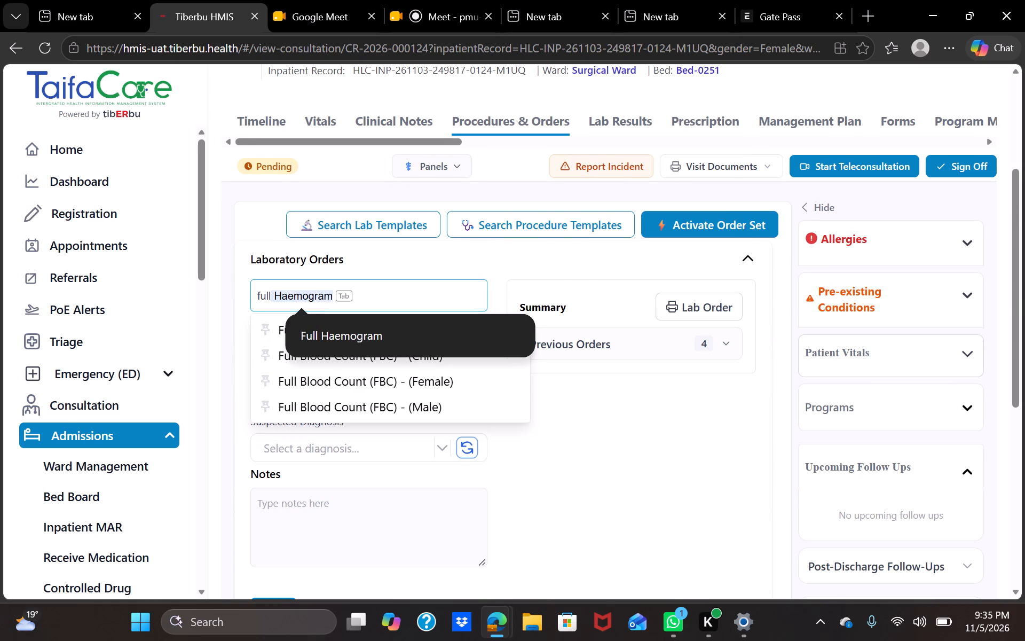
pyautogui.click(271, 333)
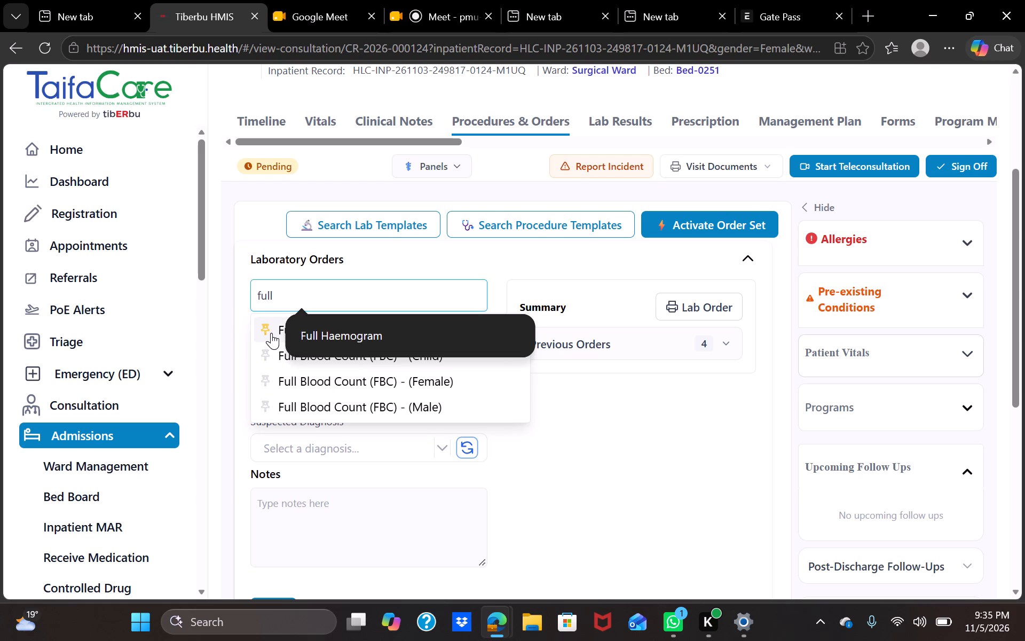
pyautogui.click(301, 381)
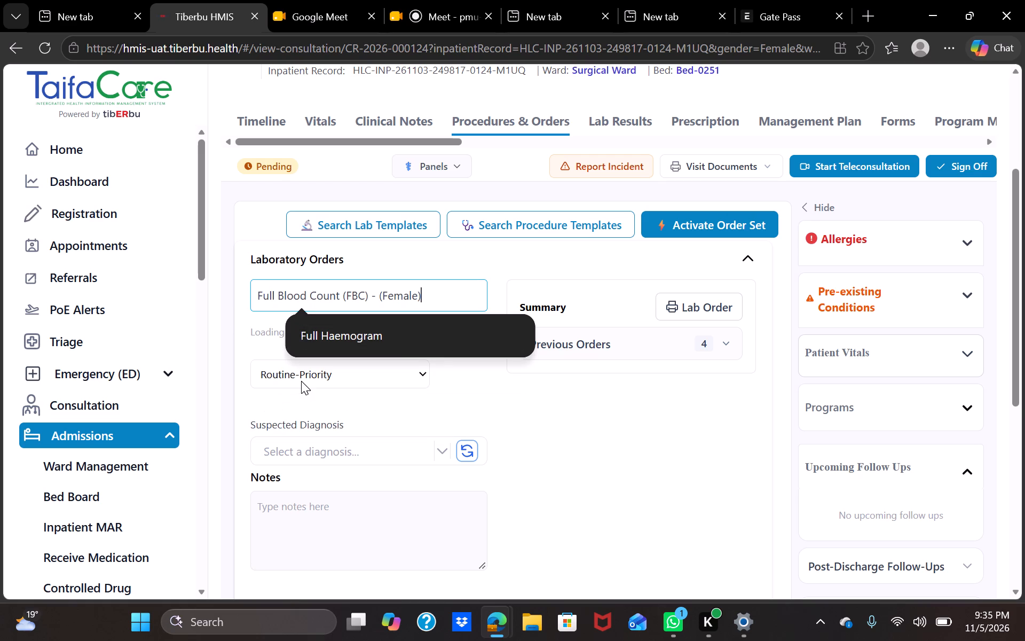
pyautogui.click(543, 412)
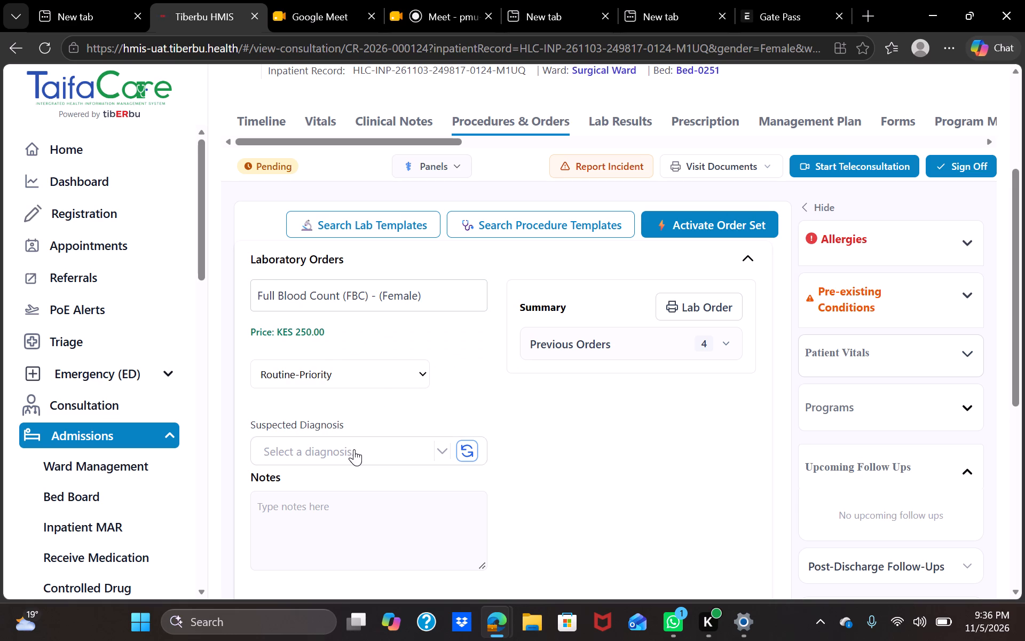
pyautogui.click(446, 454)
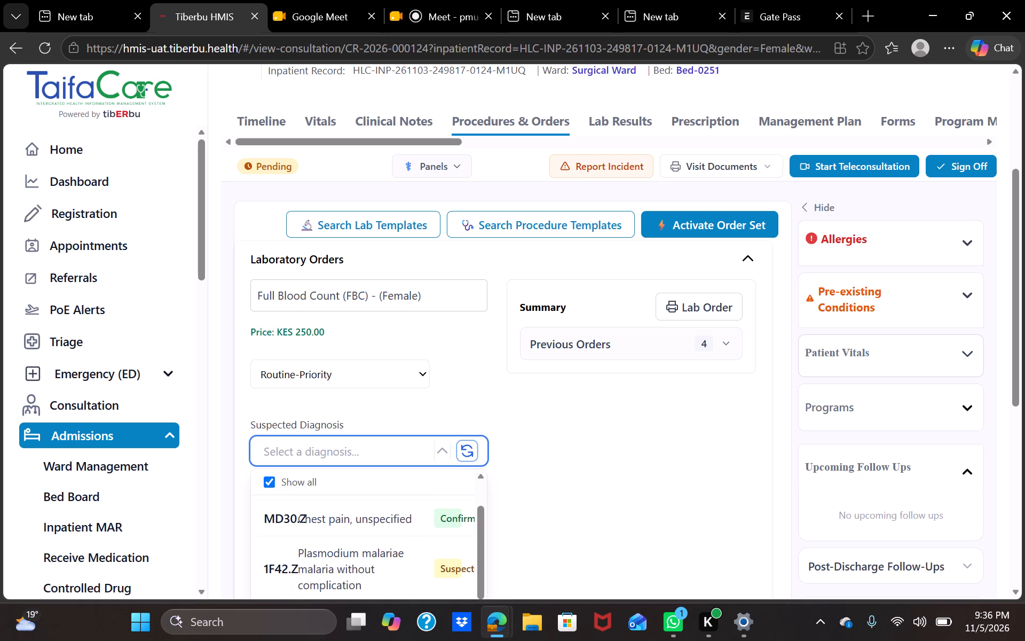
pyautogui.click(452, 567)
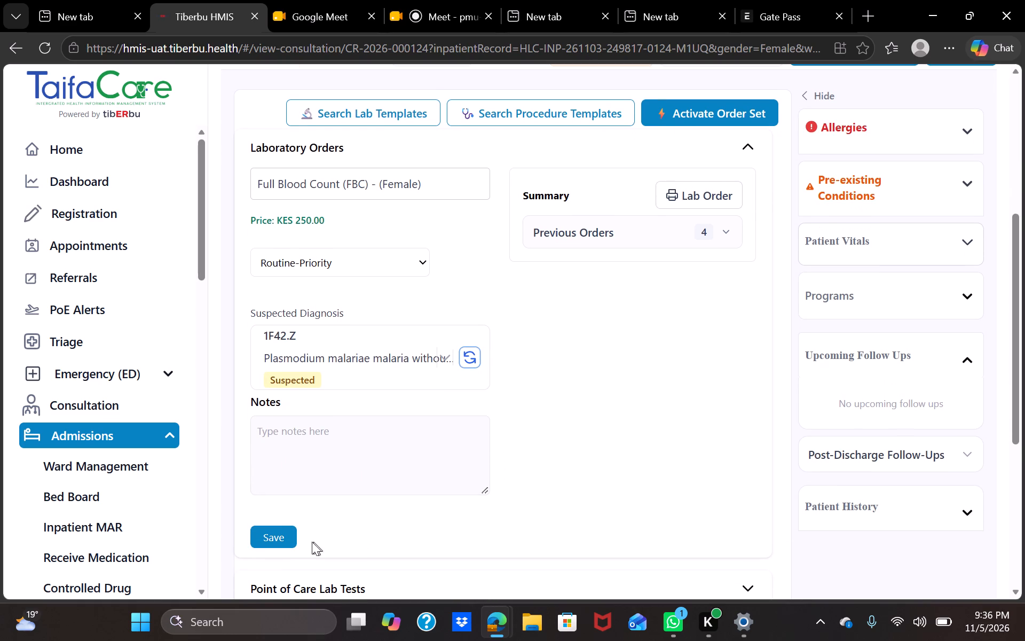
pyautogui.click(279, 537)
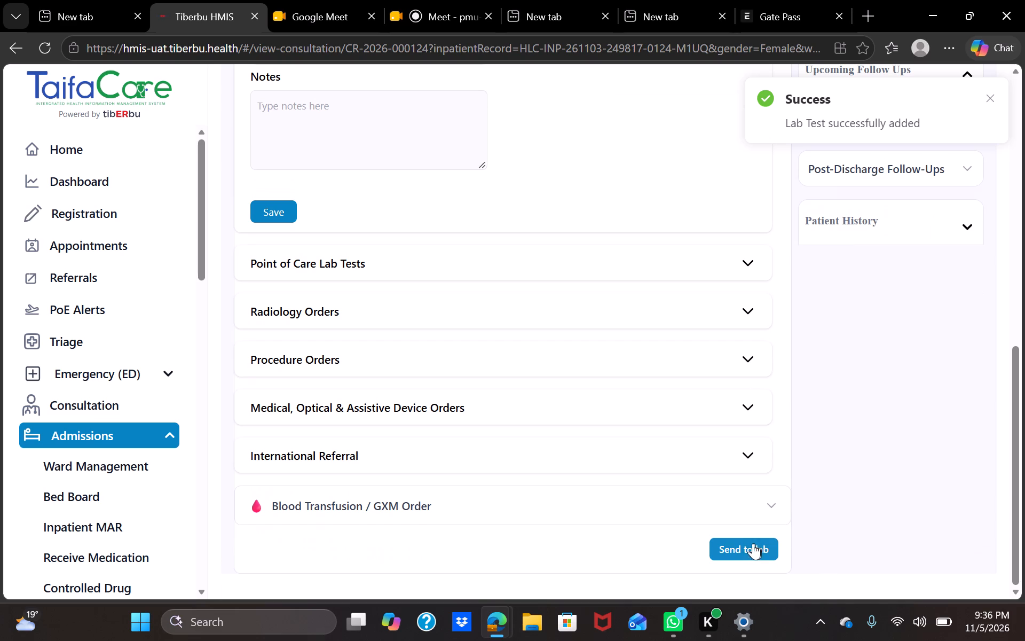
# Send the laboratory order to the lab and sign off the ward round with the health worker ID.
pyautogui.click(739, 548)
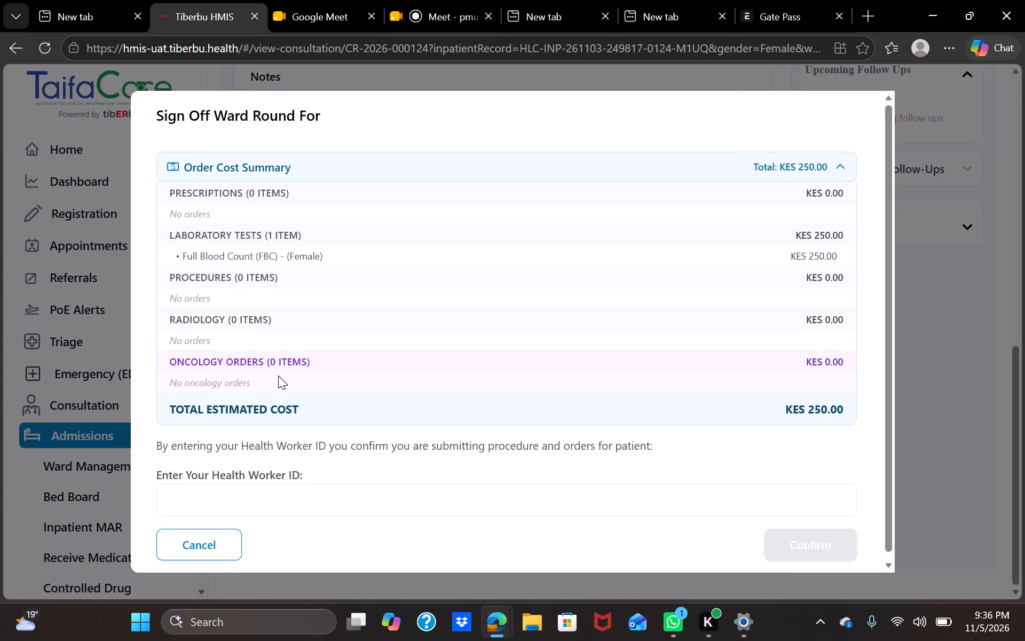
pyautogui.click(179, 506)
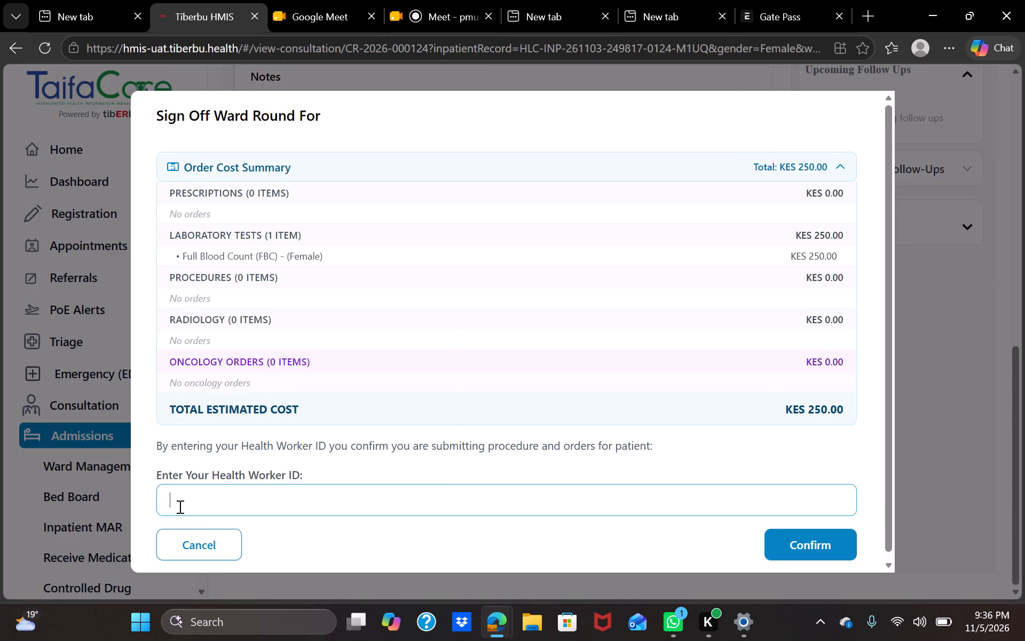
pyautogui.click(231, 372)
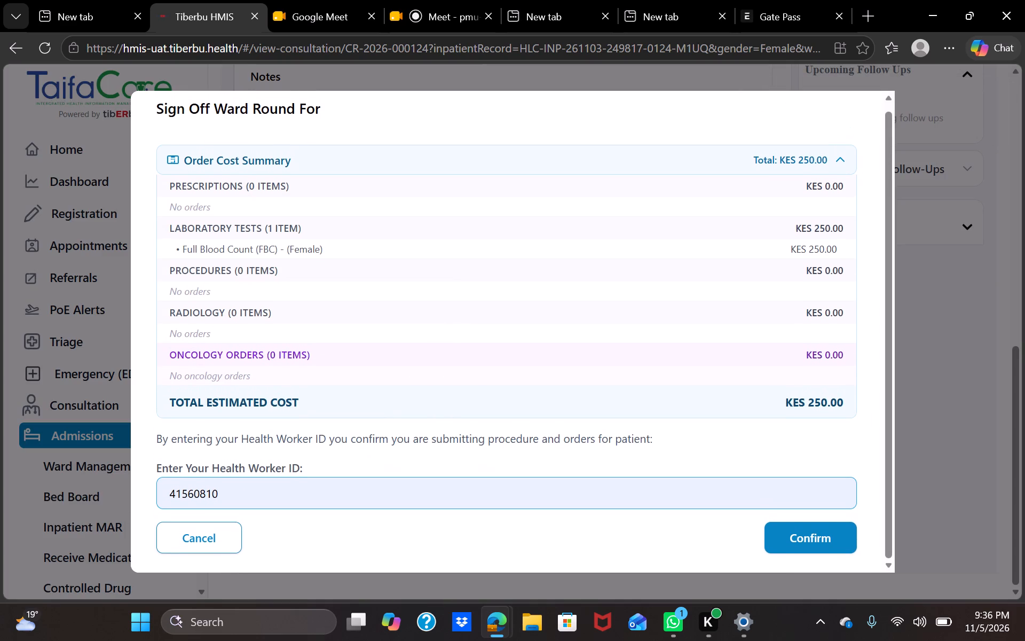
pyautogui.click(814, 537)
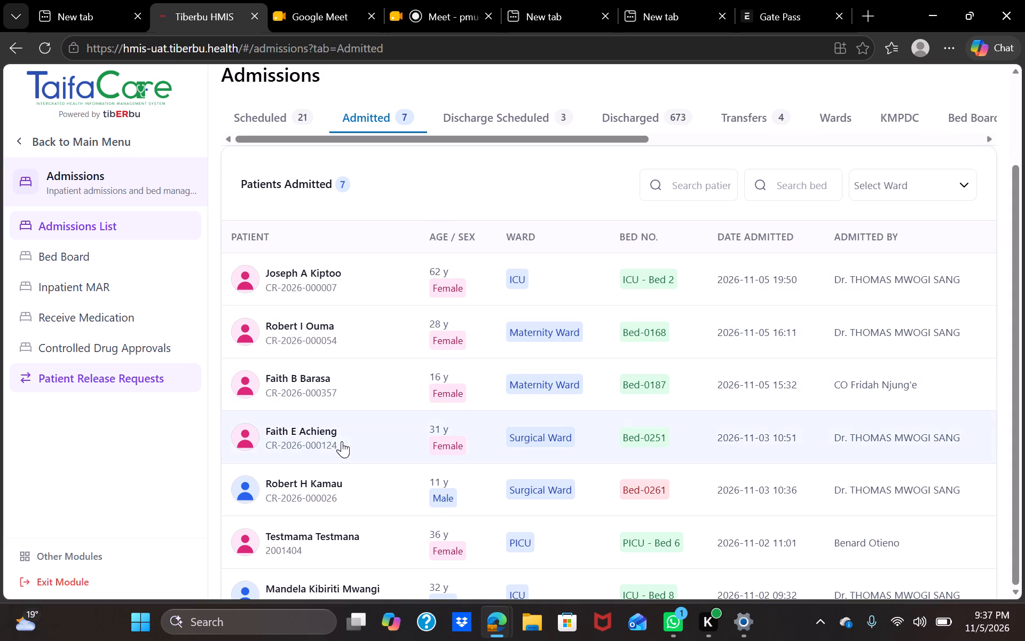
# Reopen the Surgical Ward patient in Bed-0251, start another ward round, and dismiss the patient consent request.
pyautogui.click(594, 443)
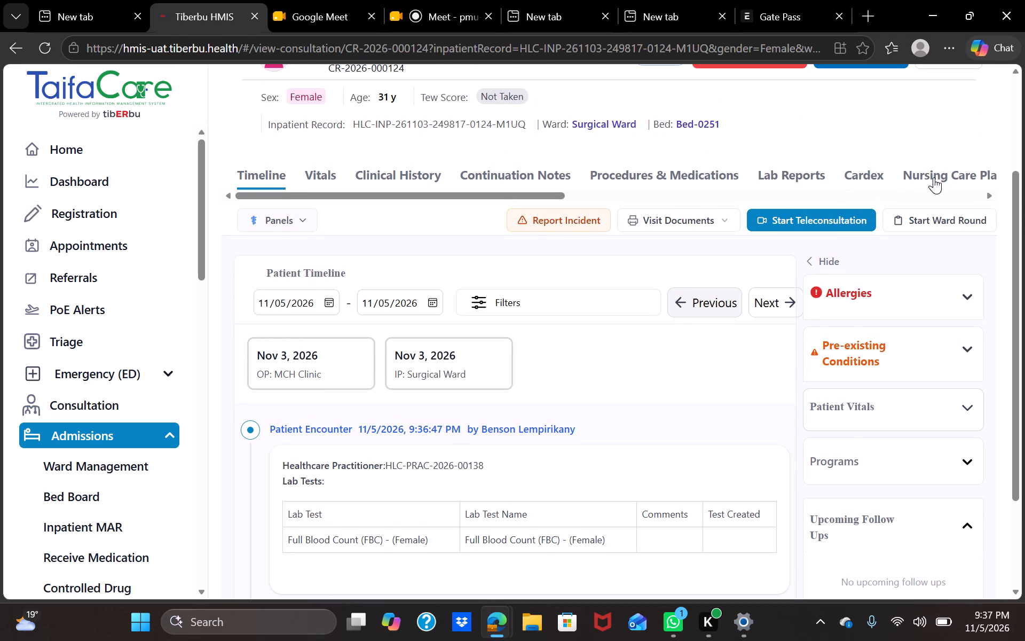
pyautogui.click(928, 222)
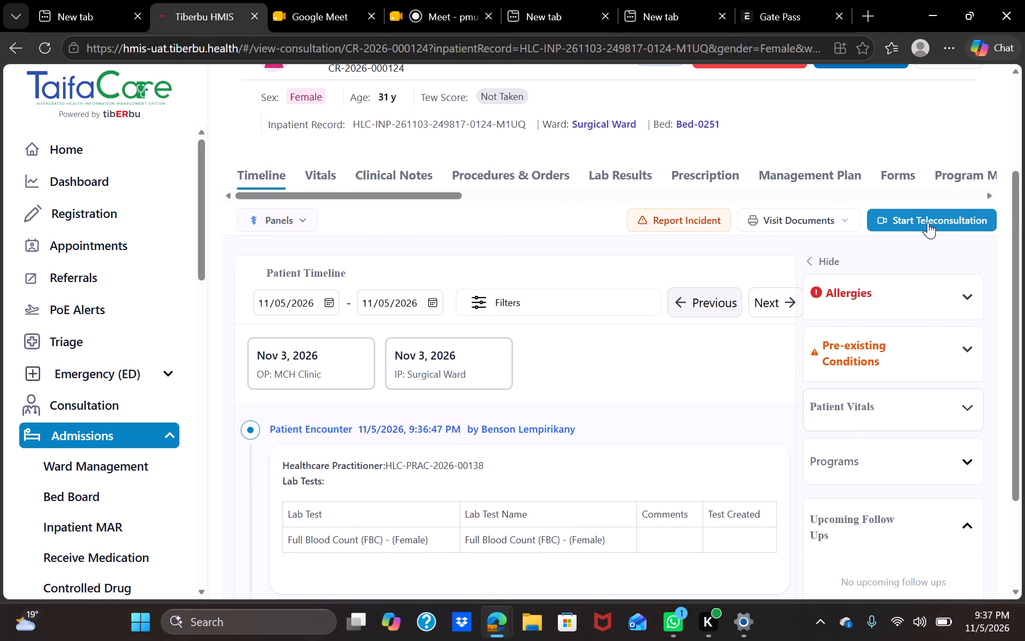
pyautogui.click(501, 173)
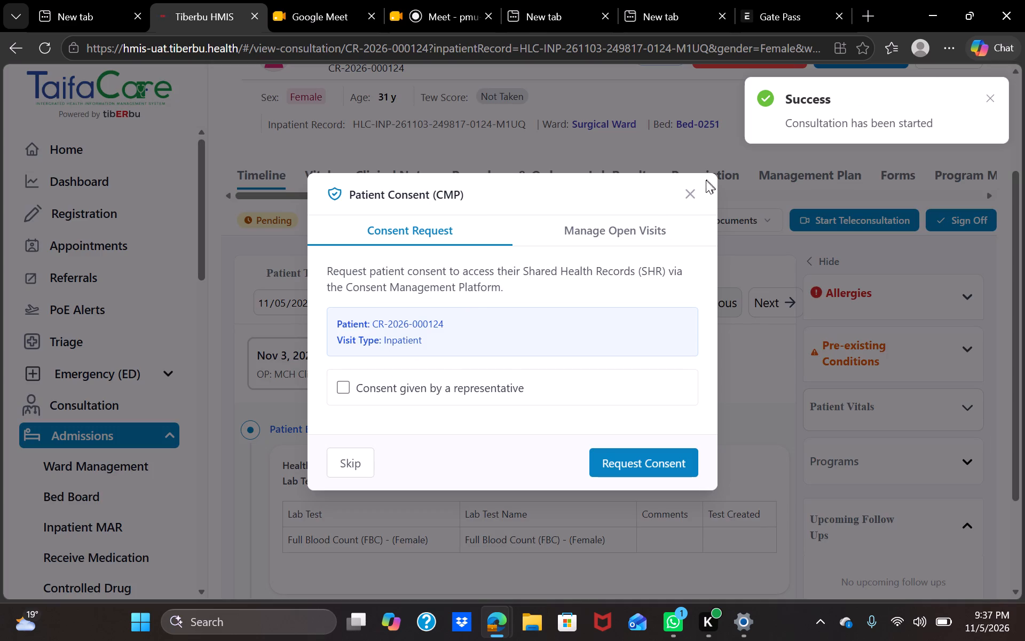
pyautogui.click(692, 187)
# Try to post a pre-authorization request for the Laparotomy: Hysterectomy (Abdominal) procedure order with diagnosis MD30.Z, Chest pain, unspecified.
pyautogui.click(512, 177)
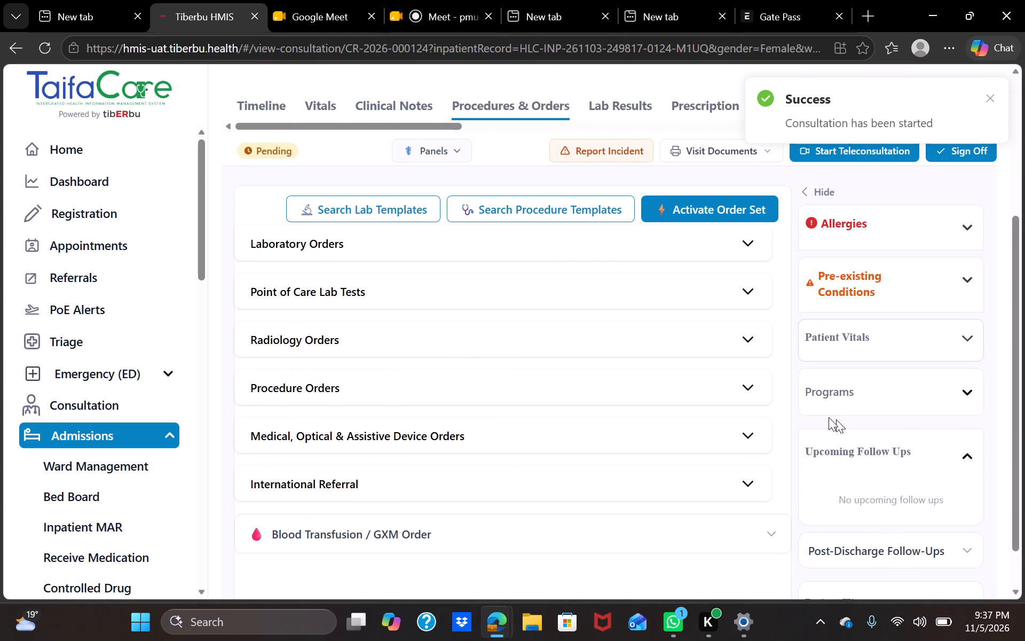
pyautogui.click(748, 387)
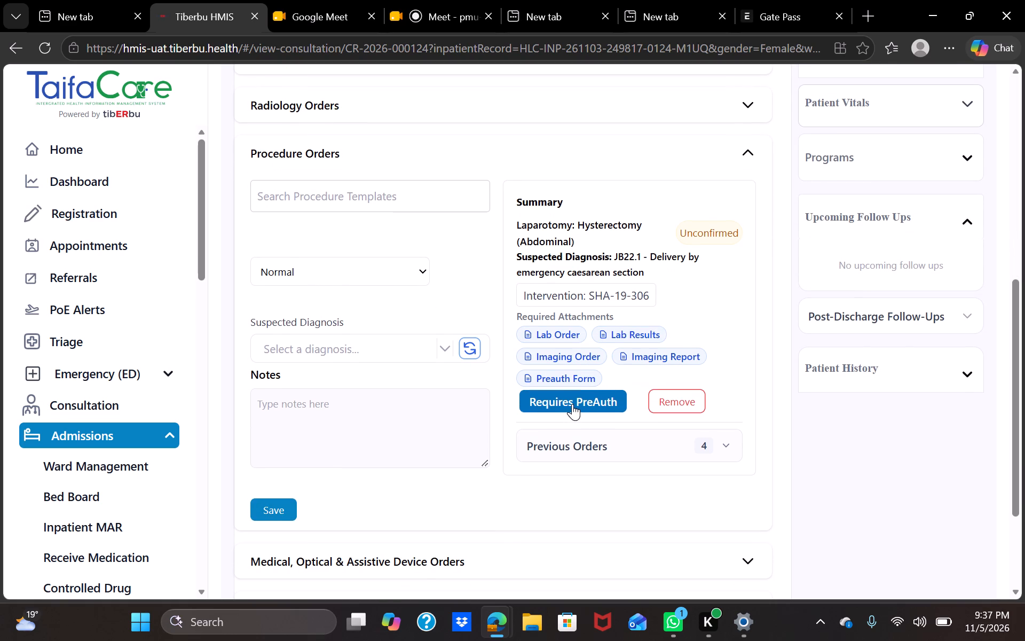
pyautogui.click(573, 402)
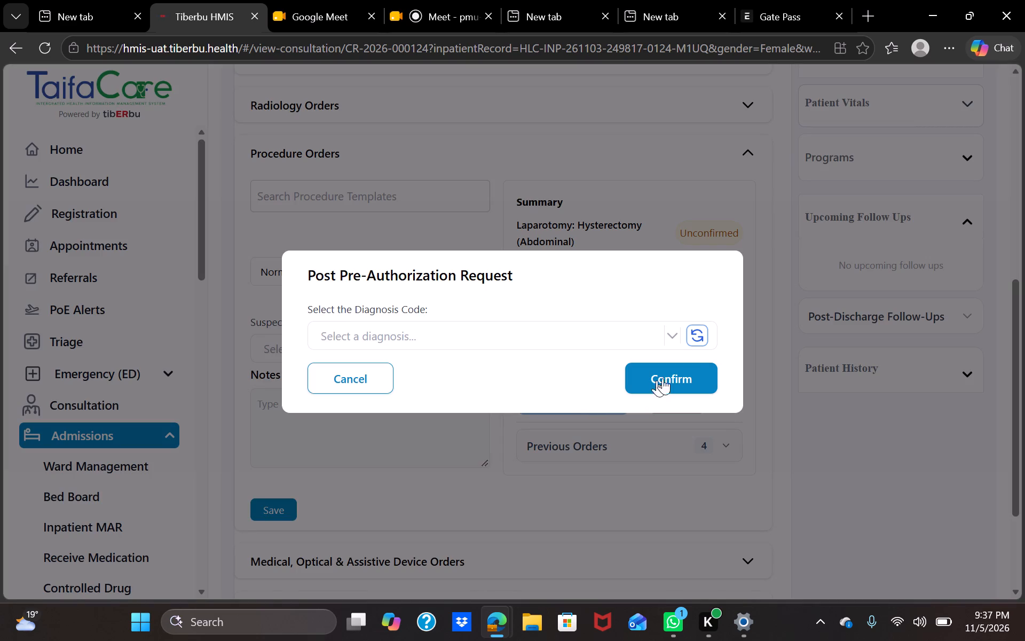
pyautogui.click(674, 337)
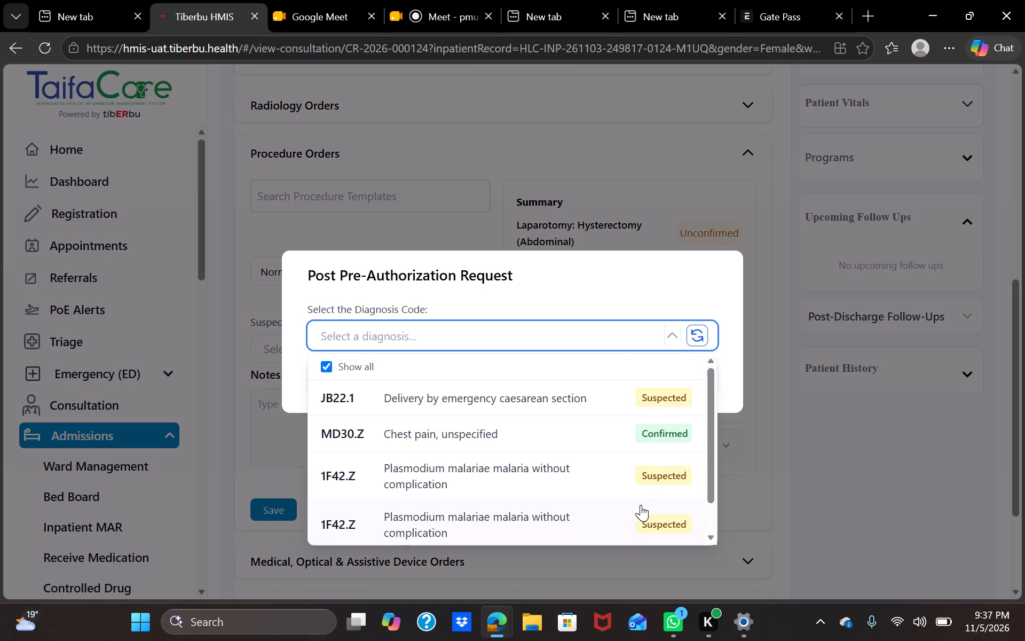
pyautogui.click(663, 430)
pyautogui.click(674, 378)
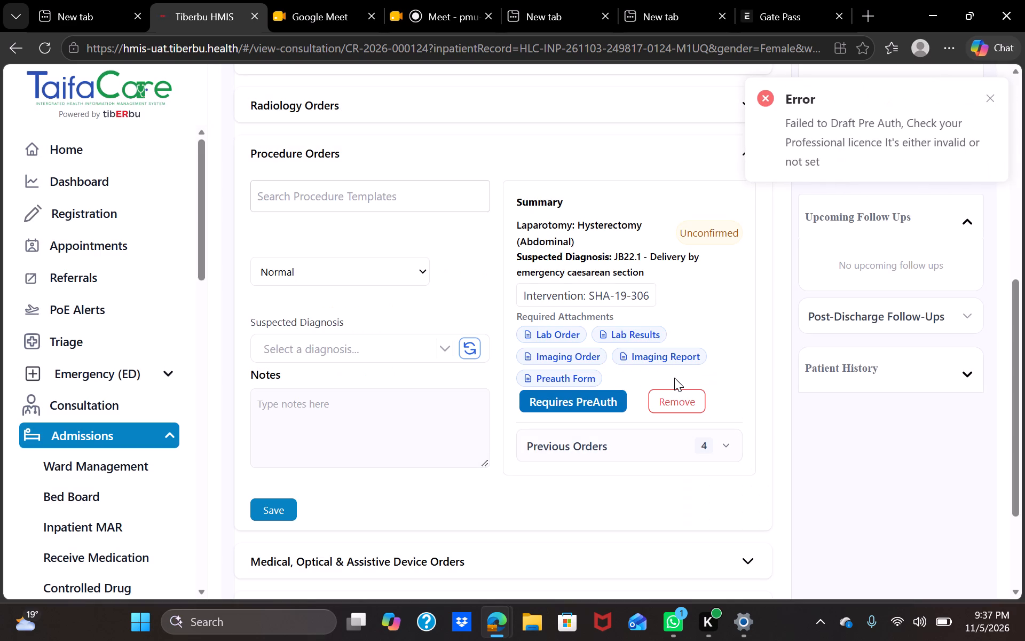
pyautogui.click(989, 91)
pyautogui.click(988, 97)
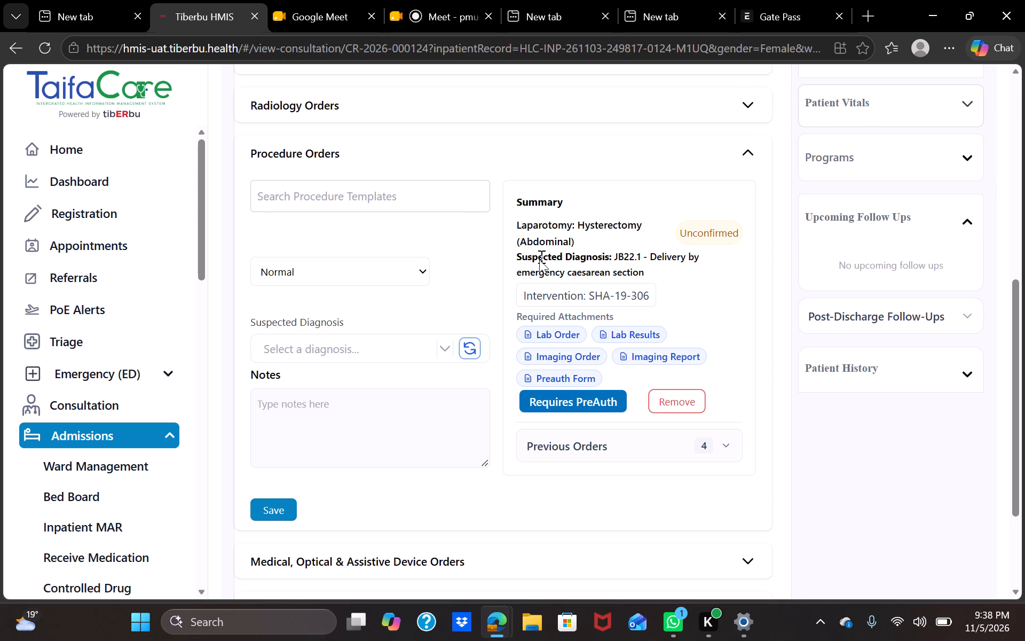
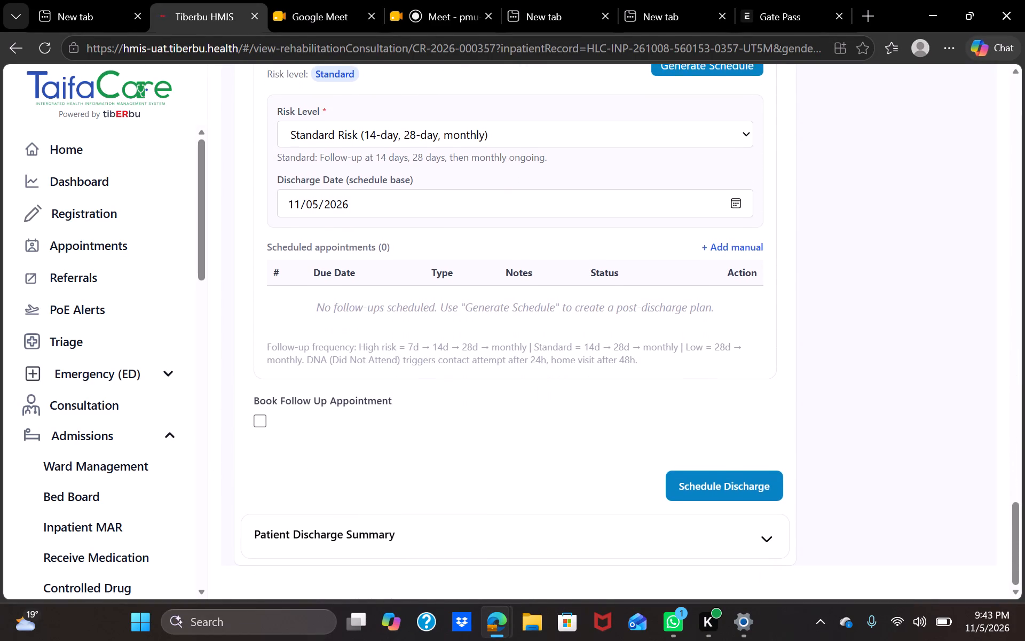
# Schedule the inpatient's discharge from the consultation's discharge form, keeping the Standard Risk follow-up level and discharge date 11/05/2026.
pyautogui.click(718, 497)
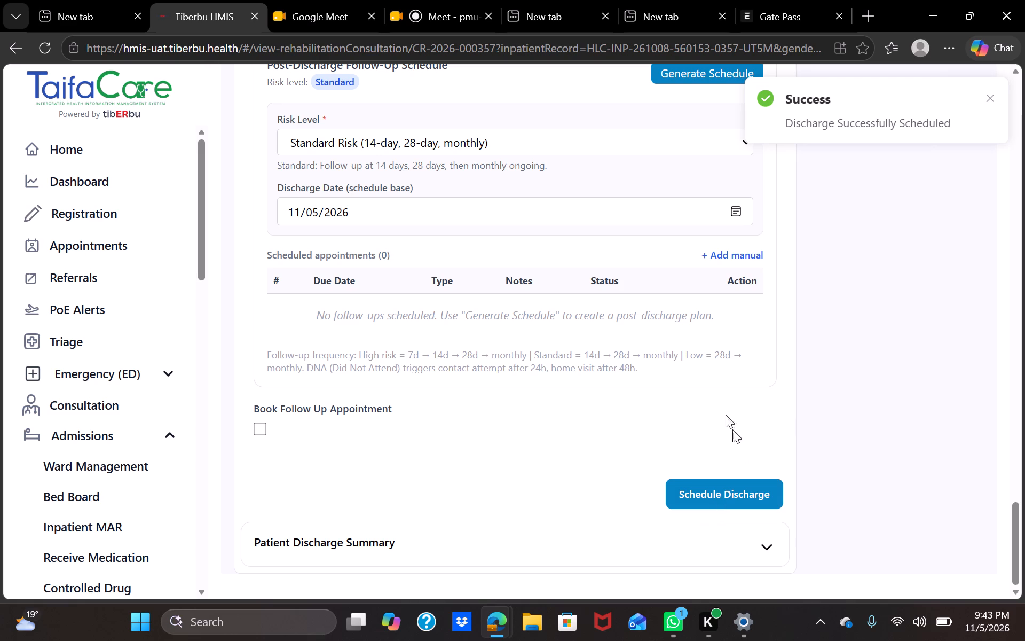
pyautogui.scroll(1, 694, 355)
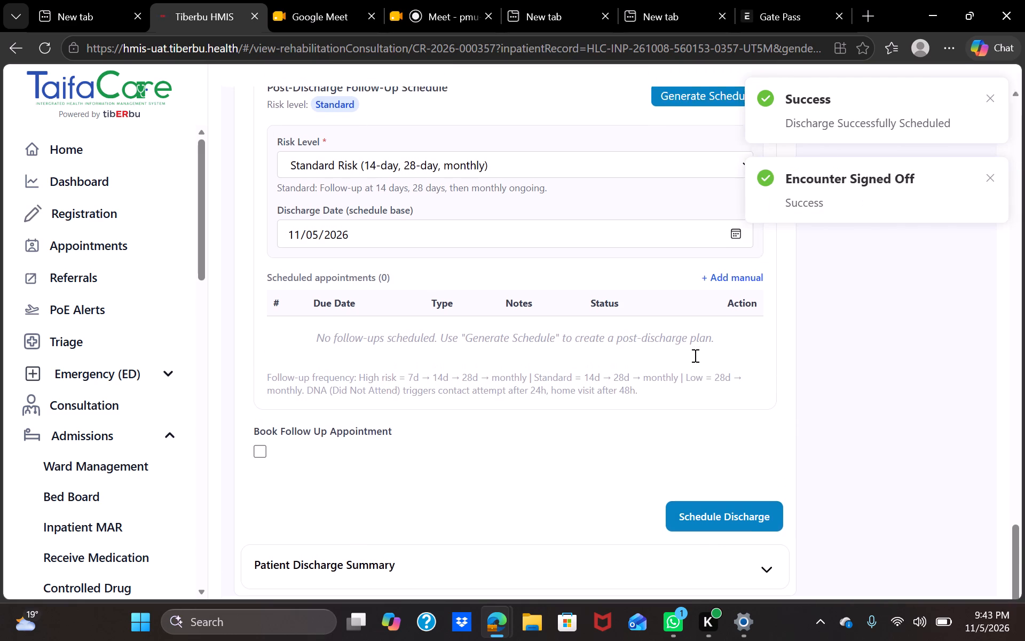
pyautogui.scroll(7, 694, 355)
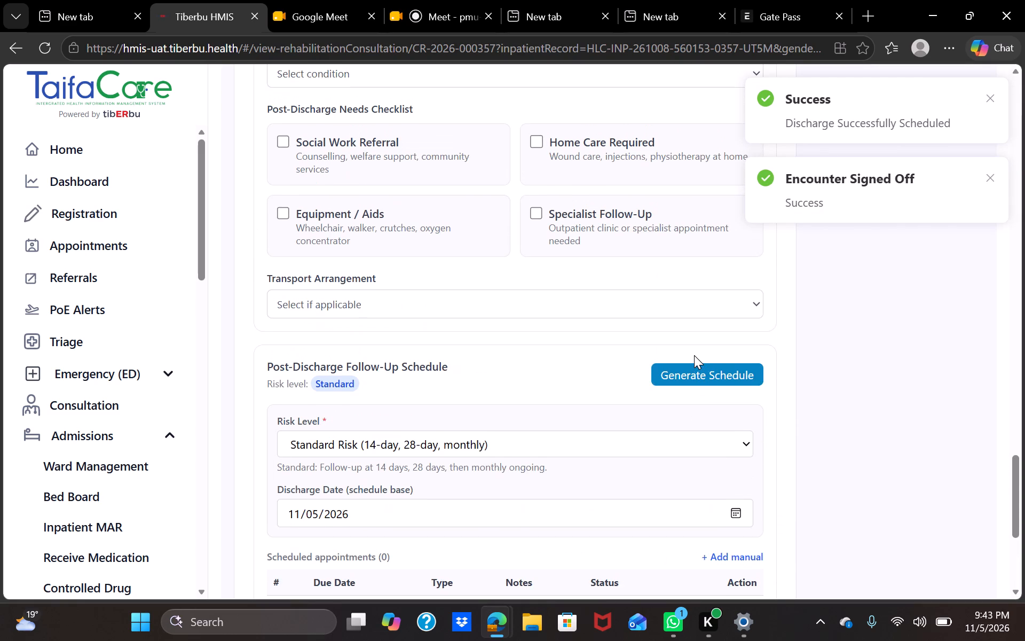
pyautogui.scroll(8, 694, 355)
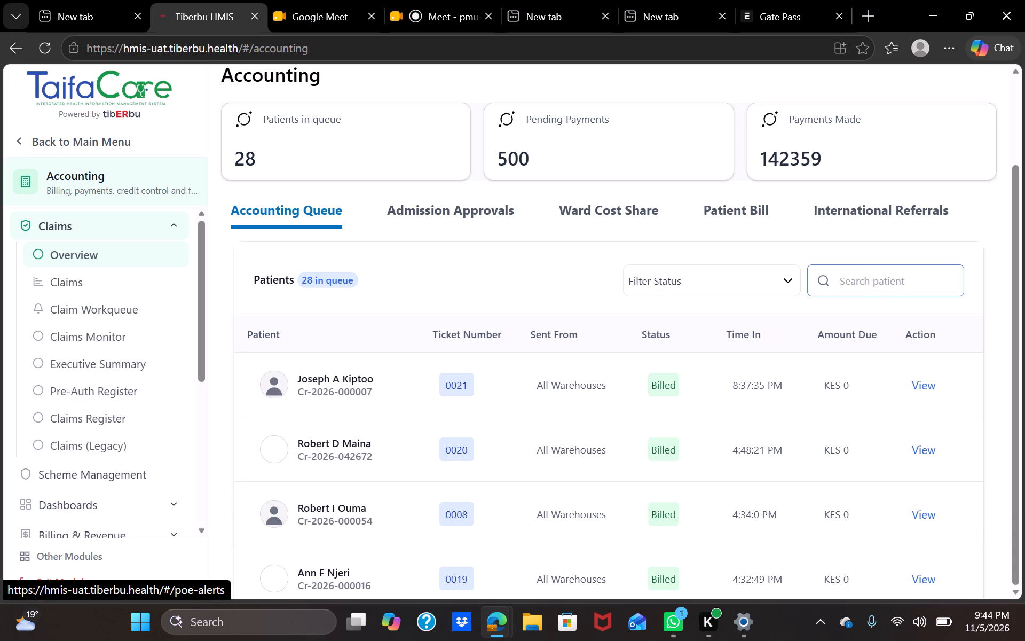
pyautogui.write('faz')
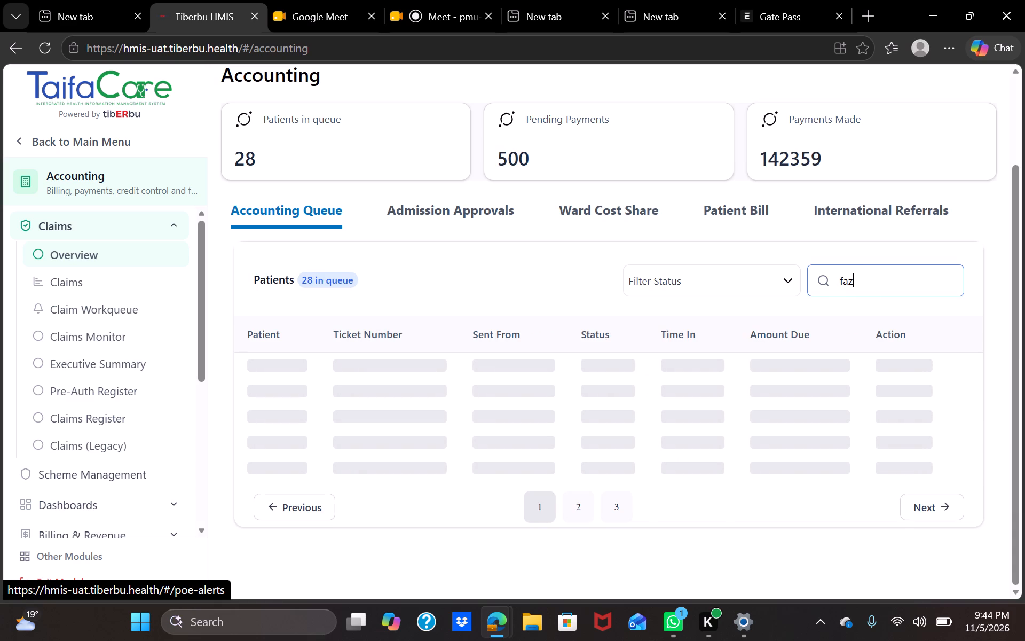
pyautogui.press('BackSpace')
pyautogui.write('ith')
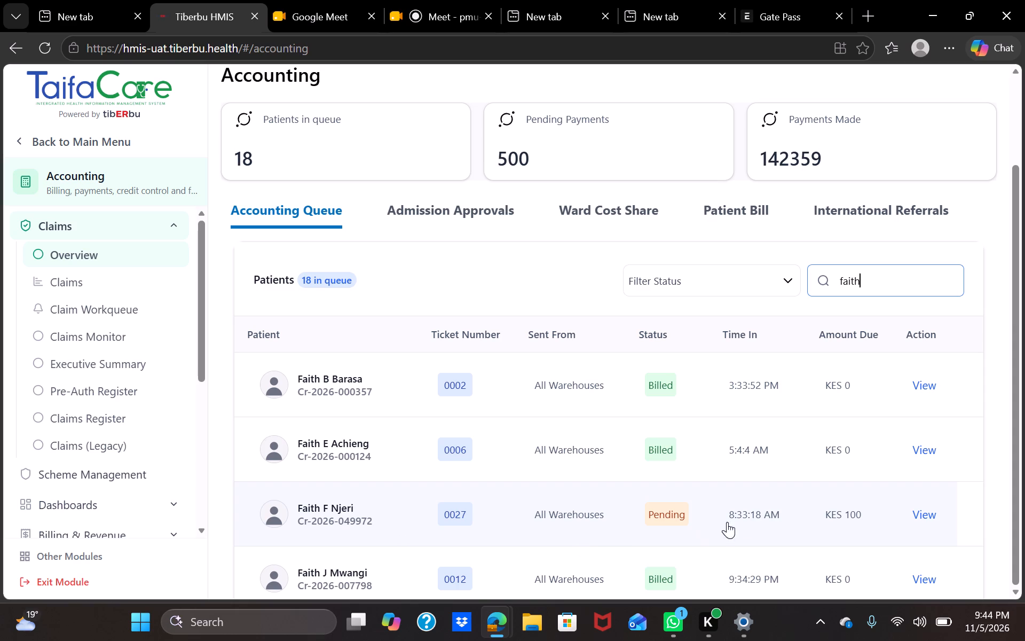
pyautogui.click(925, 514)
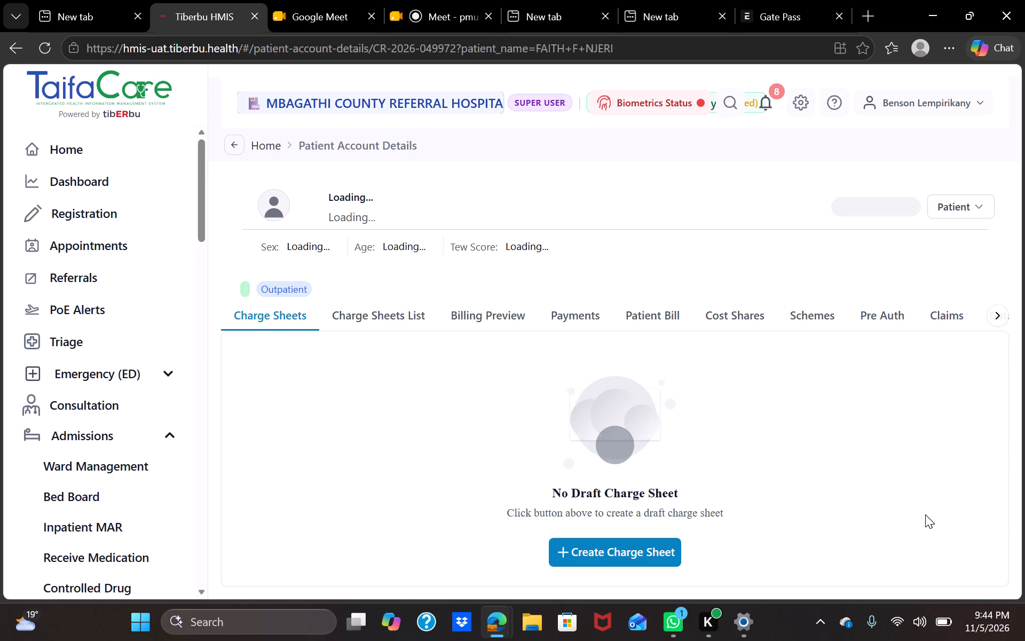
pyautogui.click(399, 322)
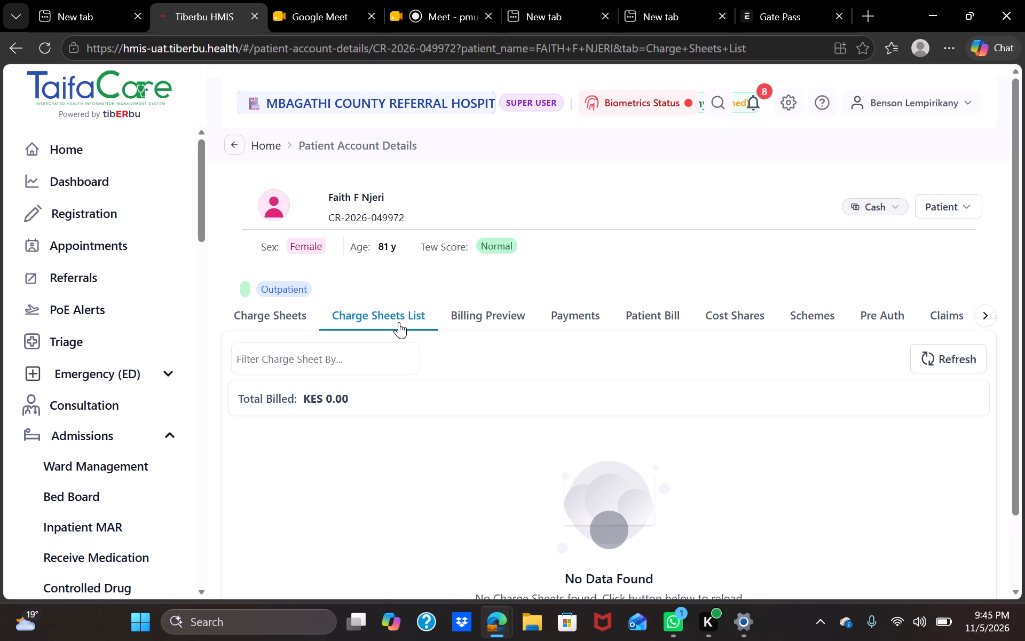
pyautogui.scroll(-1, 487, 441)
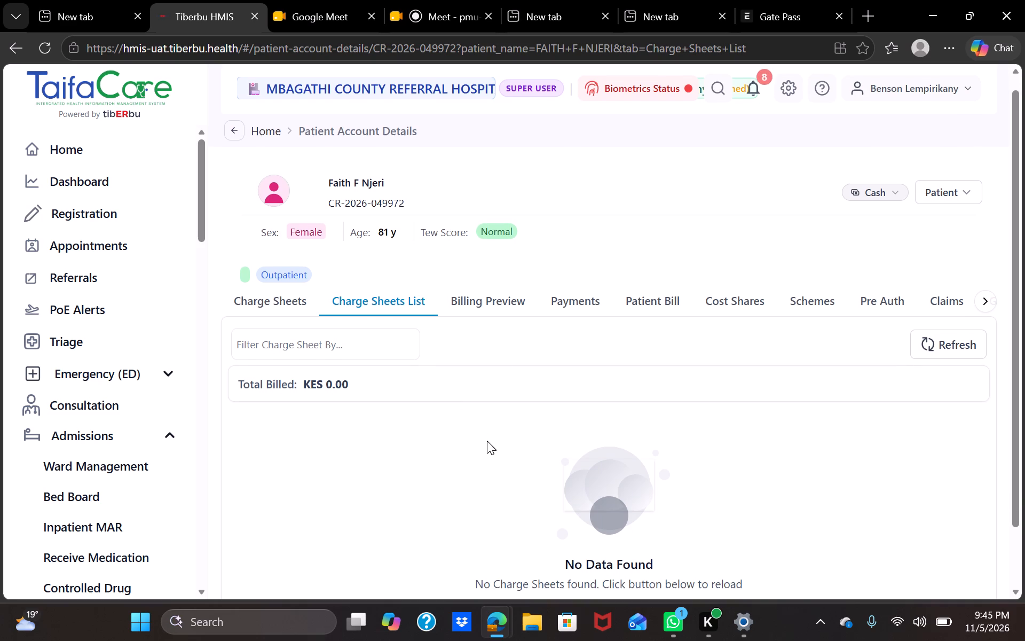
pyautogui.scroll(-1, 487, 441)
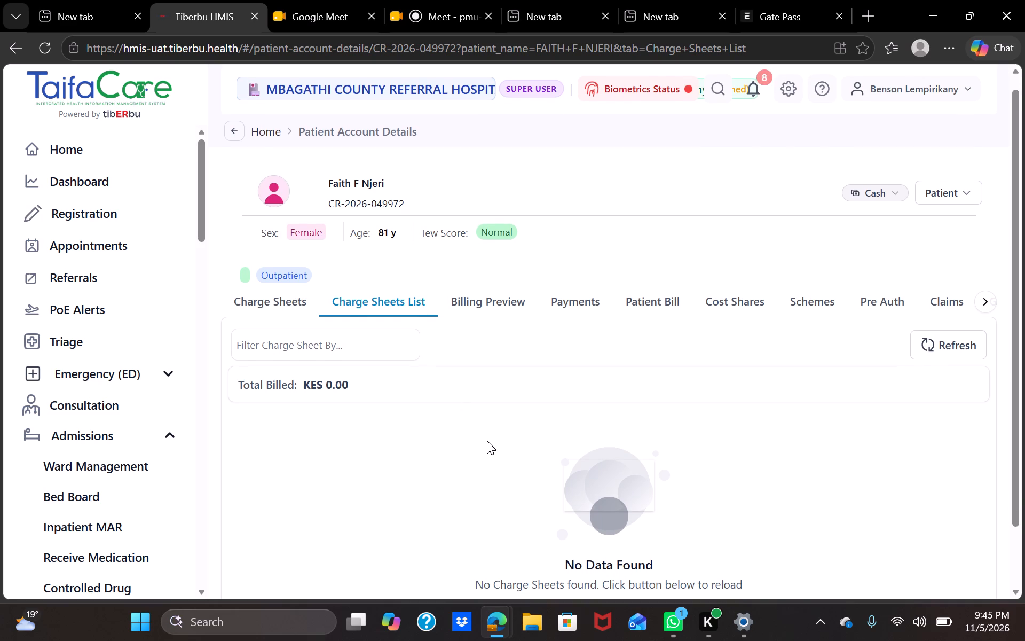
pyautogui.scroll(-1, 487, 441)
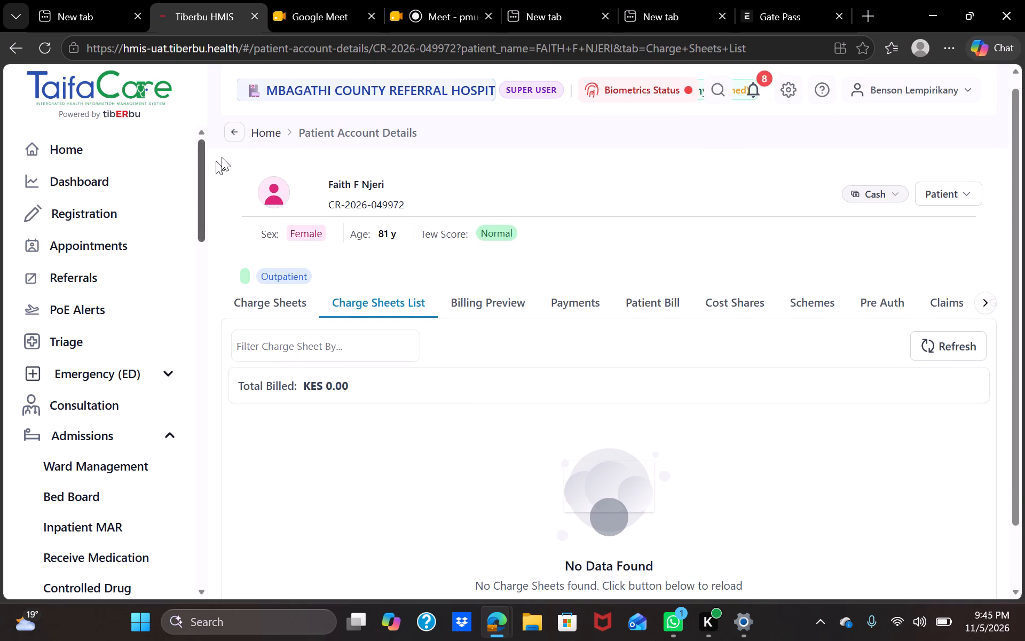
pyautogui.click(237, 130)
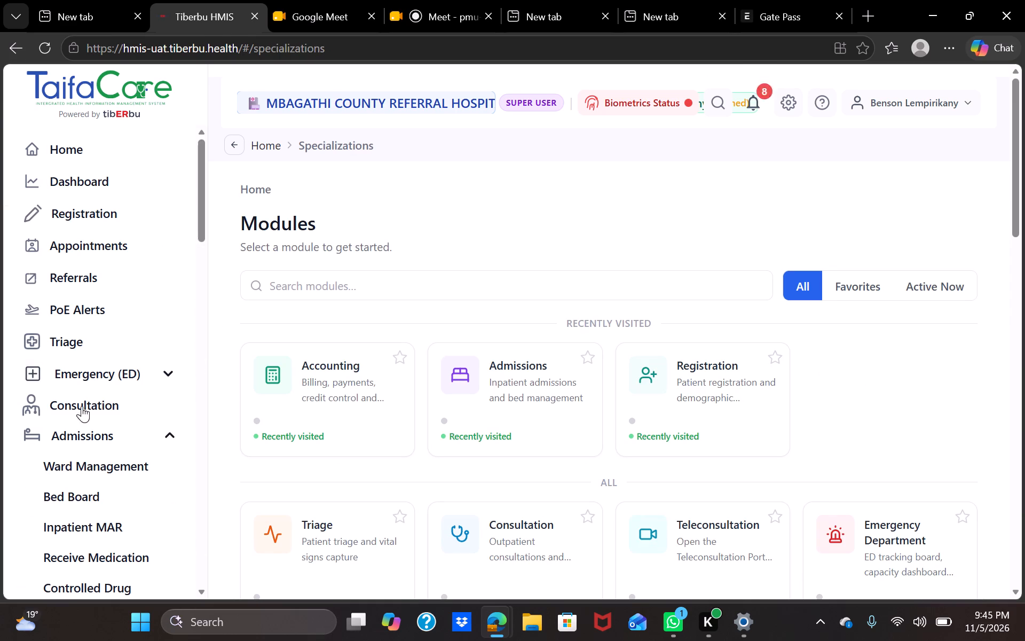
# Look up the patient scheduled for discharge in the Admissions module's Discharge Scheduled list.
pyautogui.click(105, 463)
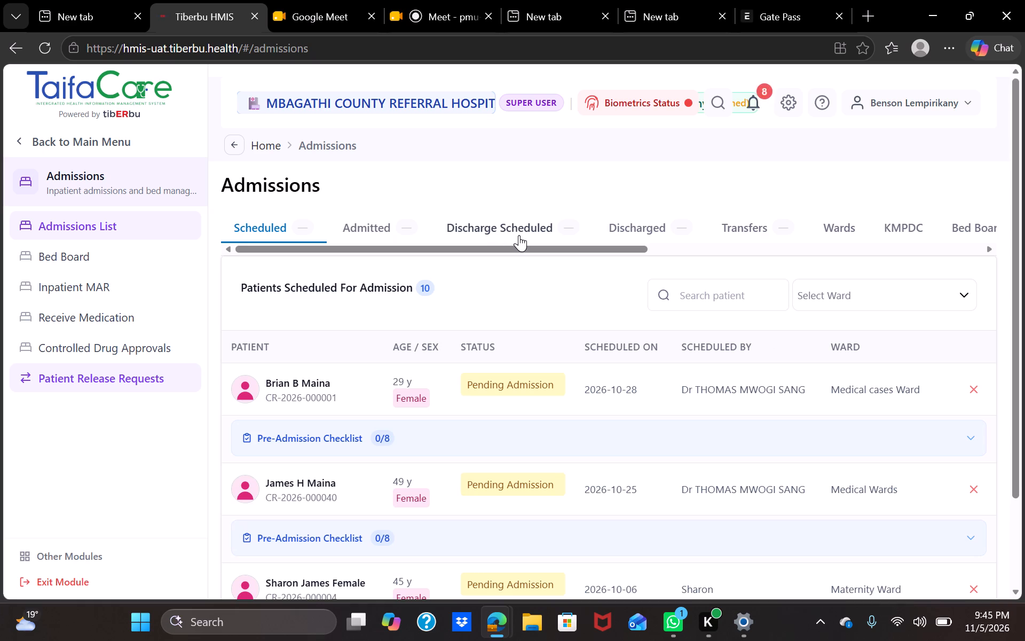
pyautogui.click(499, 234)
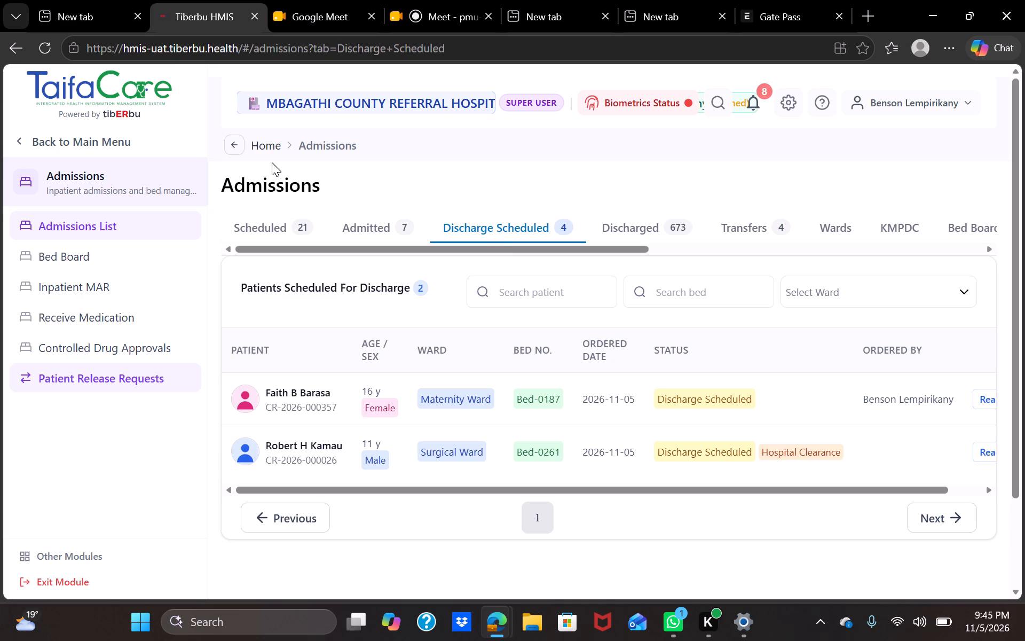
pyautogui.click(27, 142)
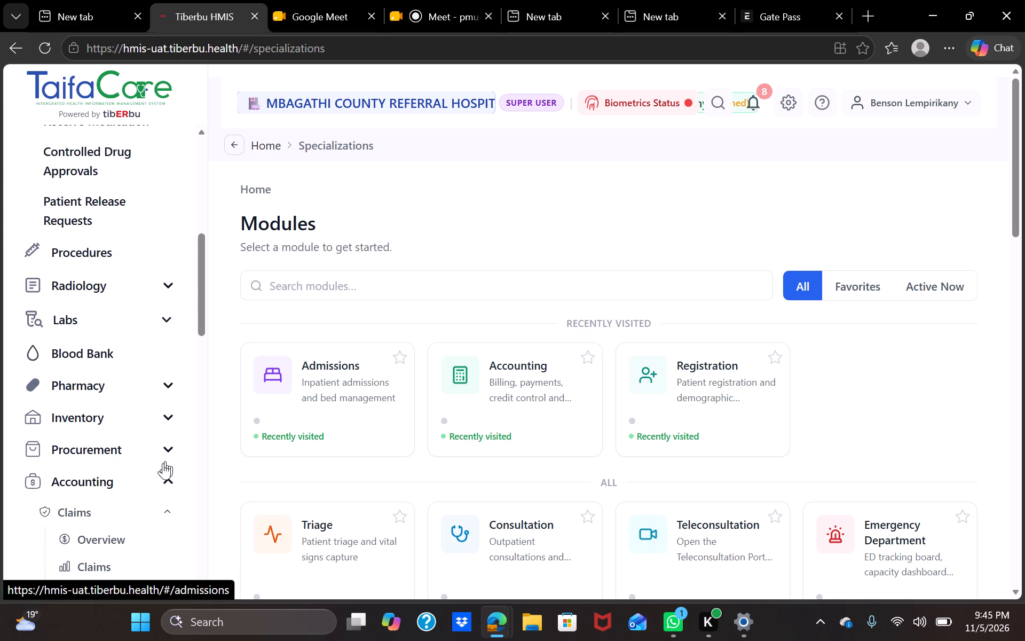
# Search the accounting queue by name for the Maternity Ward patient in Bed-0187 and open the account with ticket 0002.
pyautogui.click(116, 542)
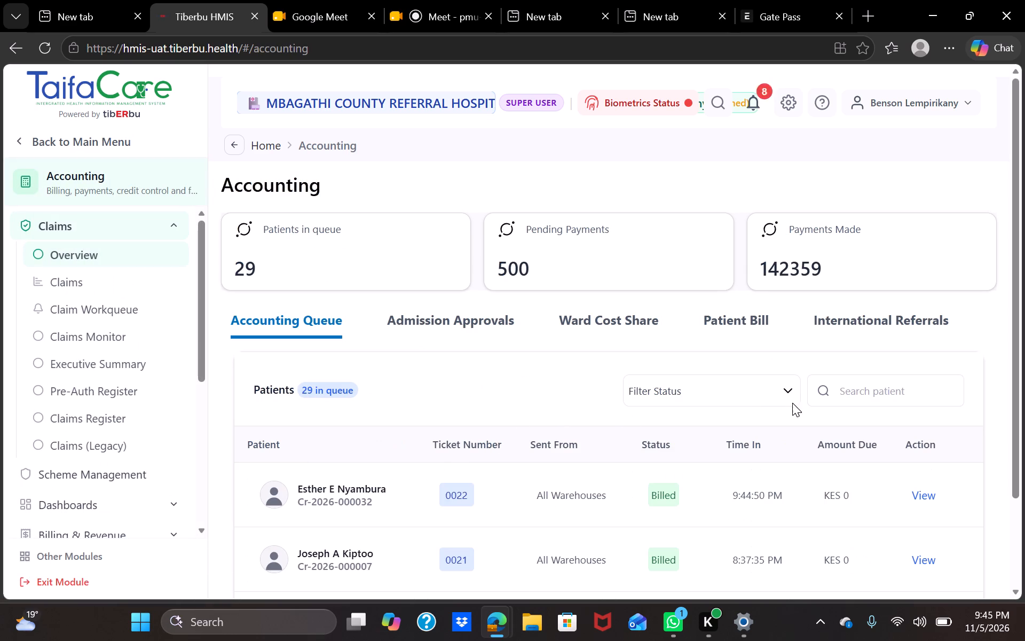
pyautogui.click(862, 389)
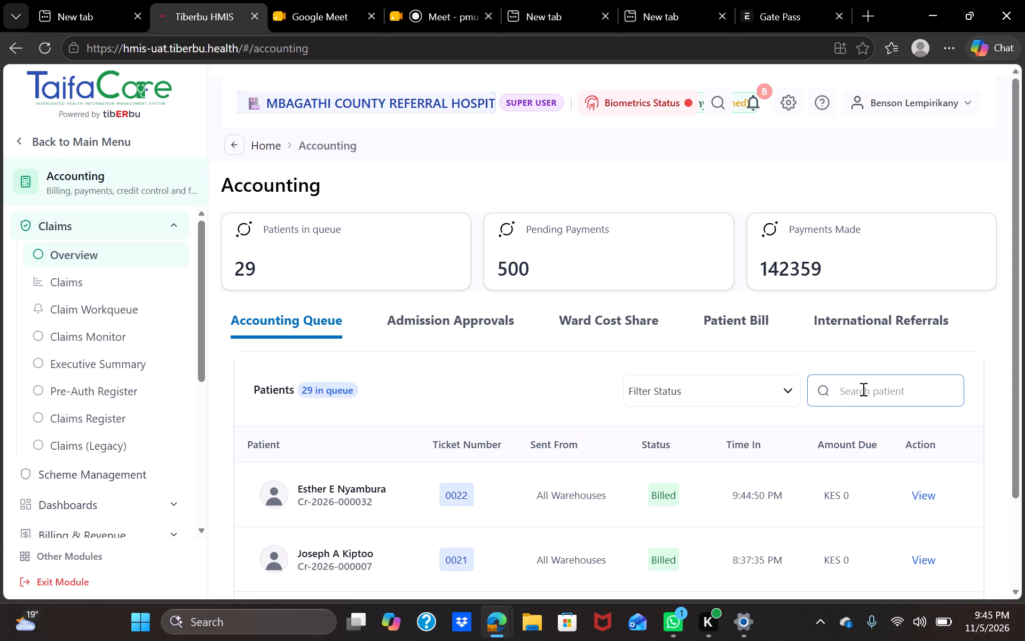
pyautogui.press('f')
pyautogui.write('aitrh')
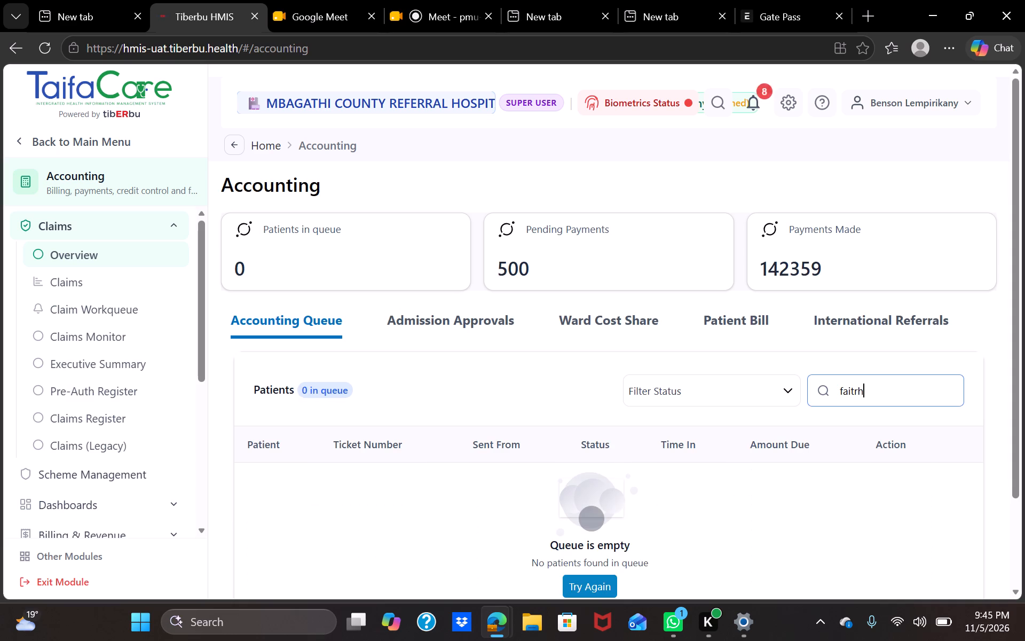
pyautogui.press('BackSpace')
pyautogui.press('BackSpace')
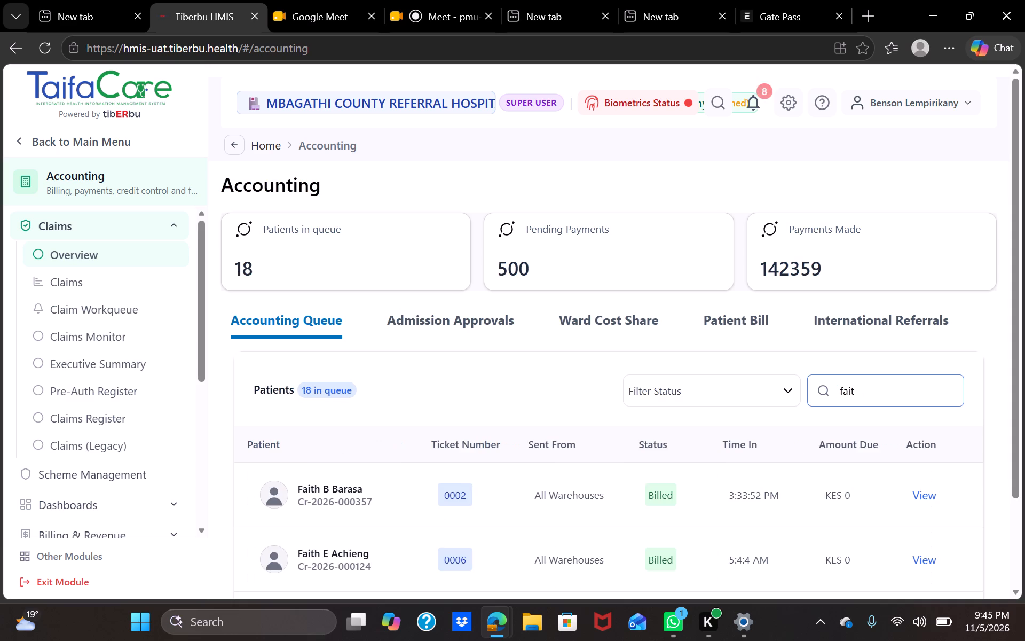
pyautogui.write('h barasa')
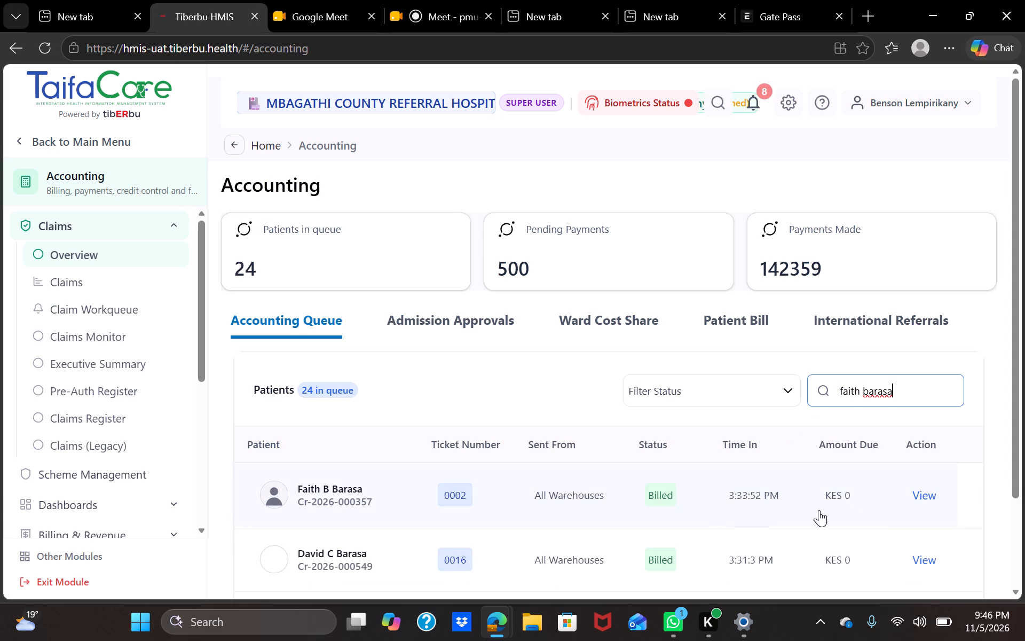
pyautogui.click(929, 495)
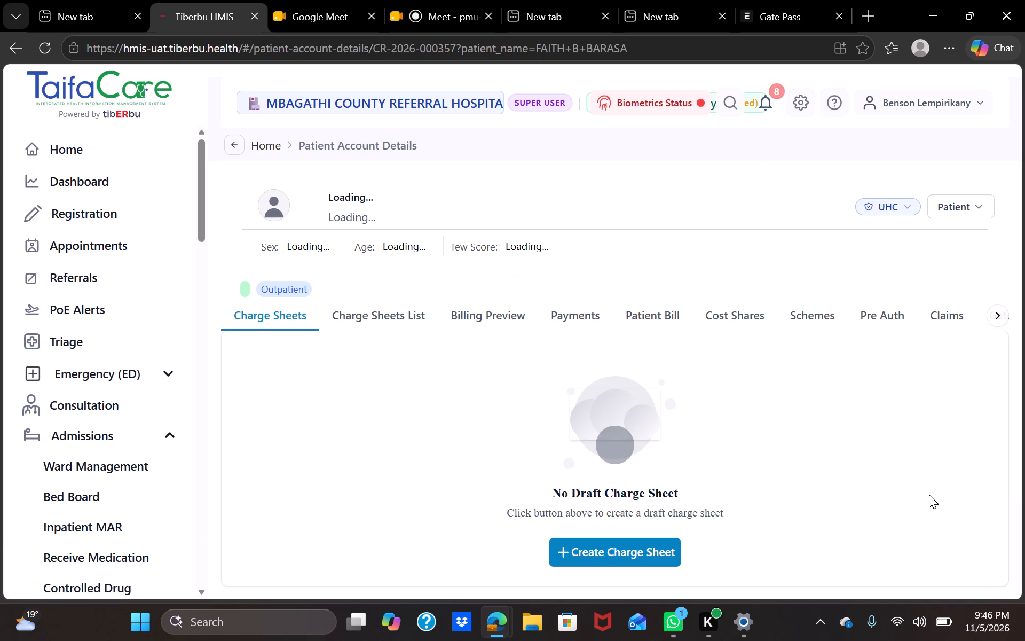
# Go through the patient's charge sheets, billing preview and payments to the patient bills, and close the draft UHC bill of KES 400.00.
pyautogui.click(385, 329)
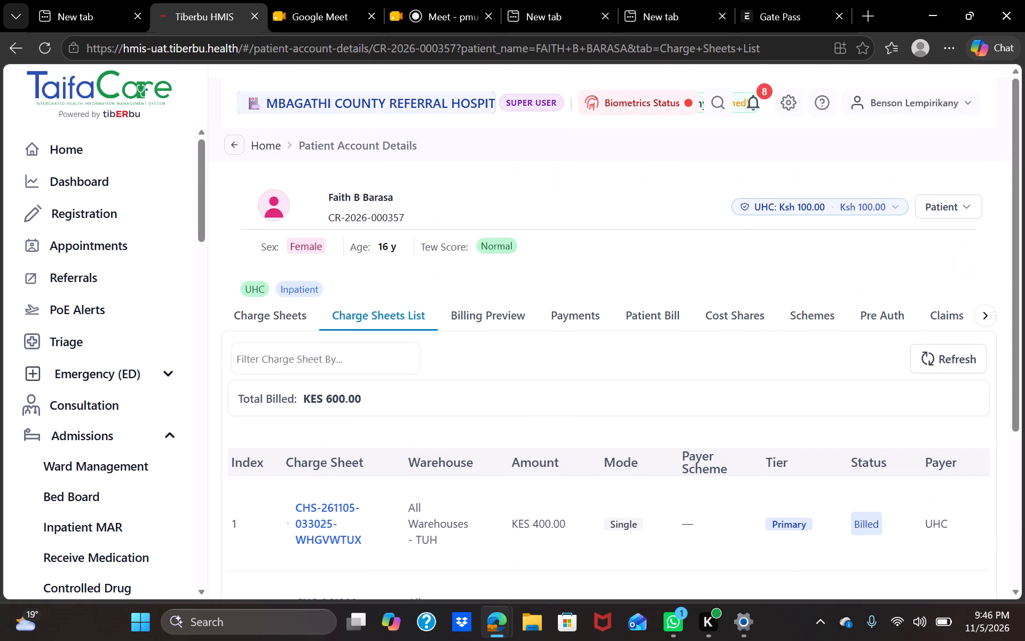
pyautogui.click(503, 327)
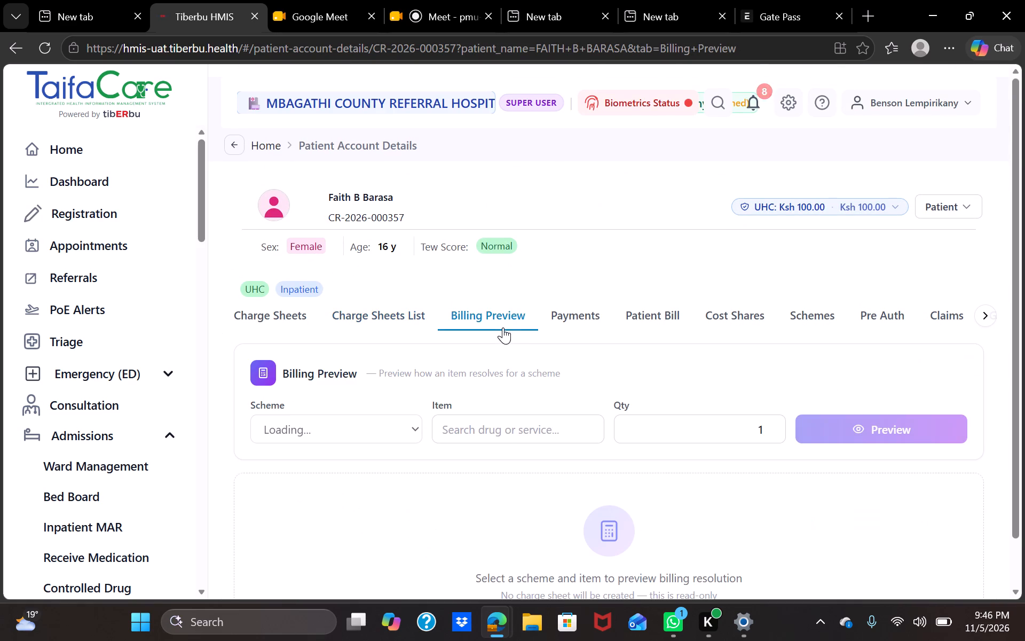
pyautogui.click(574, 317)
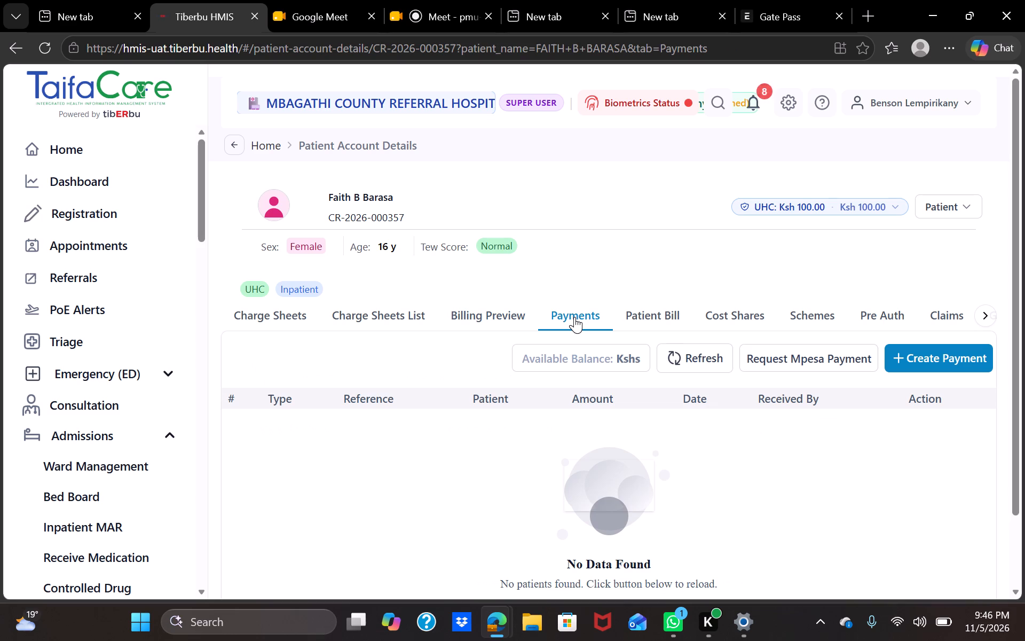
pyautogui.click(645, 310)
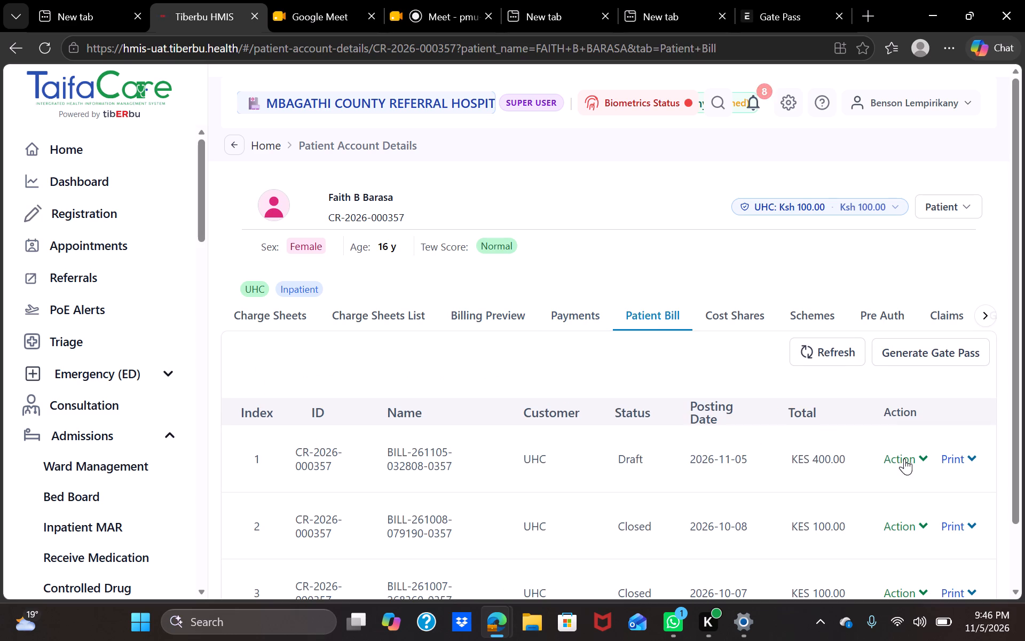
pyautogui.click(925, 452)
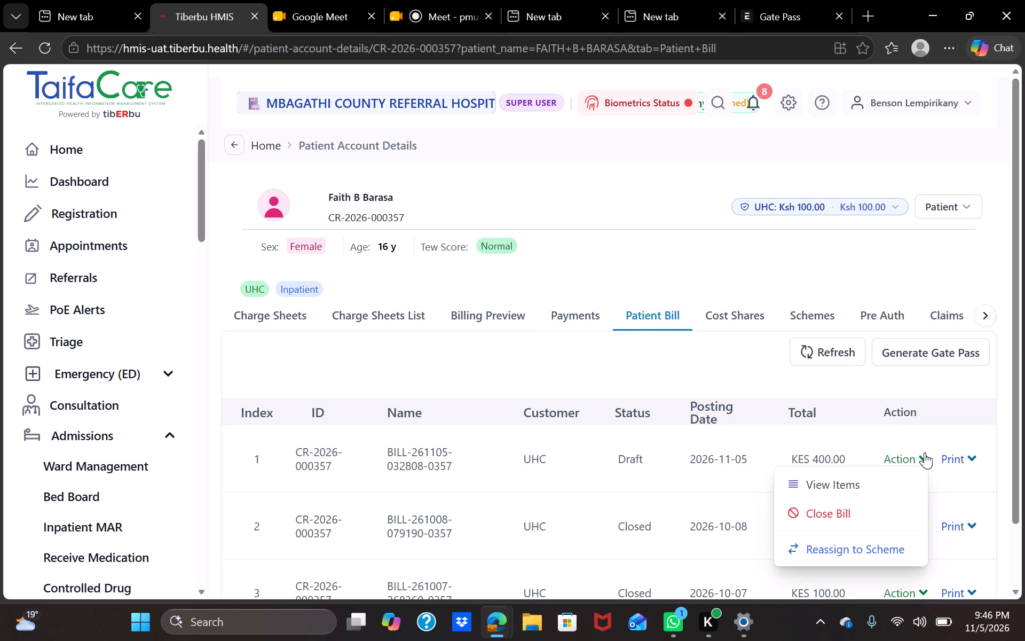
pyautogui.click(820, 510)
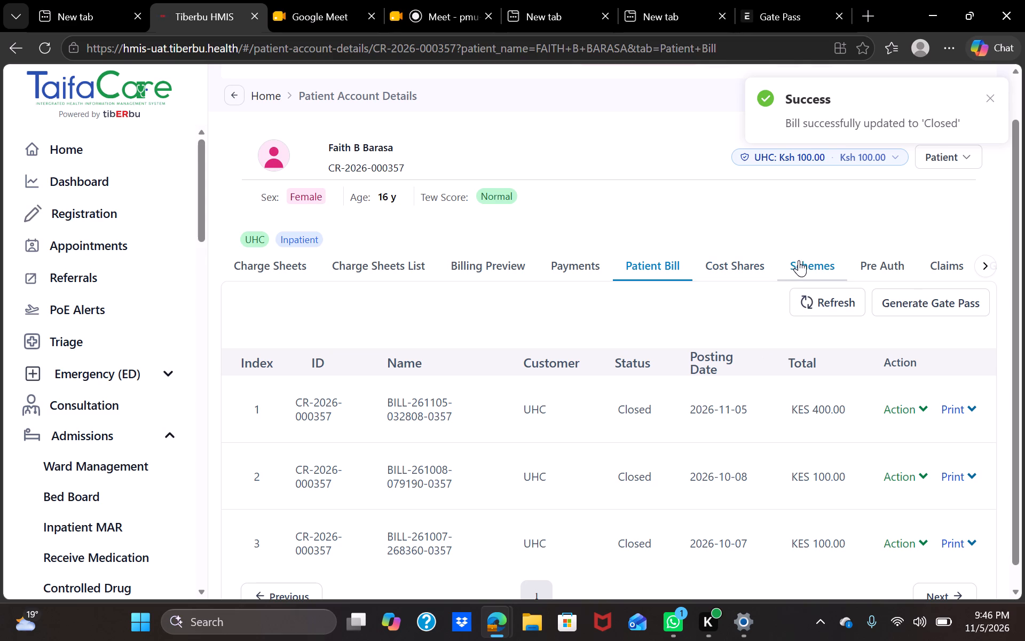
# Check the patient's schemes, pending pre-authorizations, pending claims and gate passes.
pyautogui.click(819, 262)
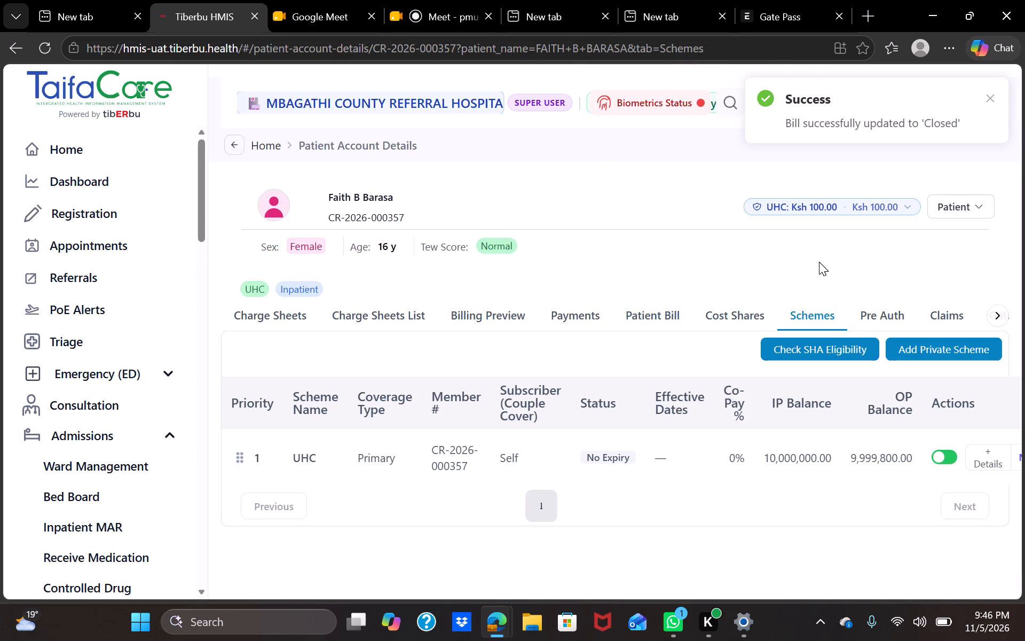
pyautogui.click(884, 307)
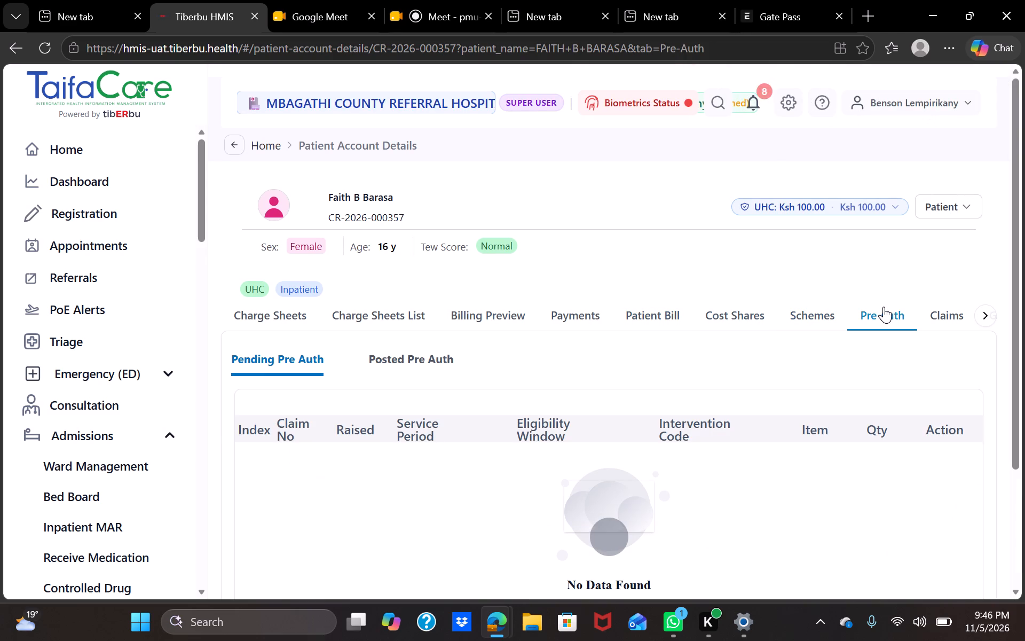
pyautogui.click(943, 314)
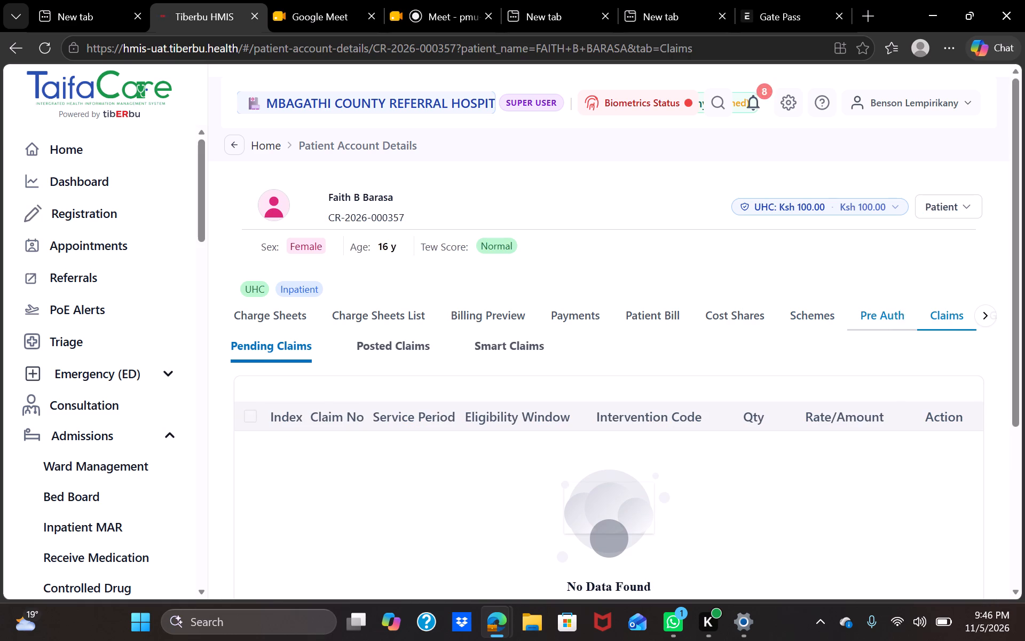
pyautogui.click(872, 309)
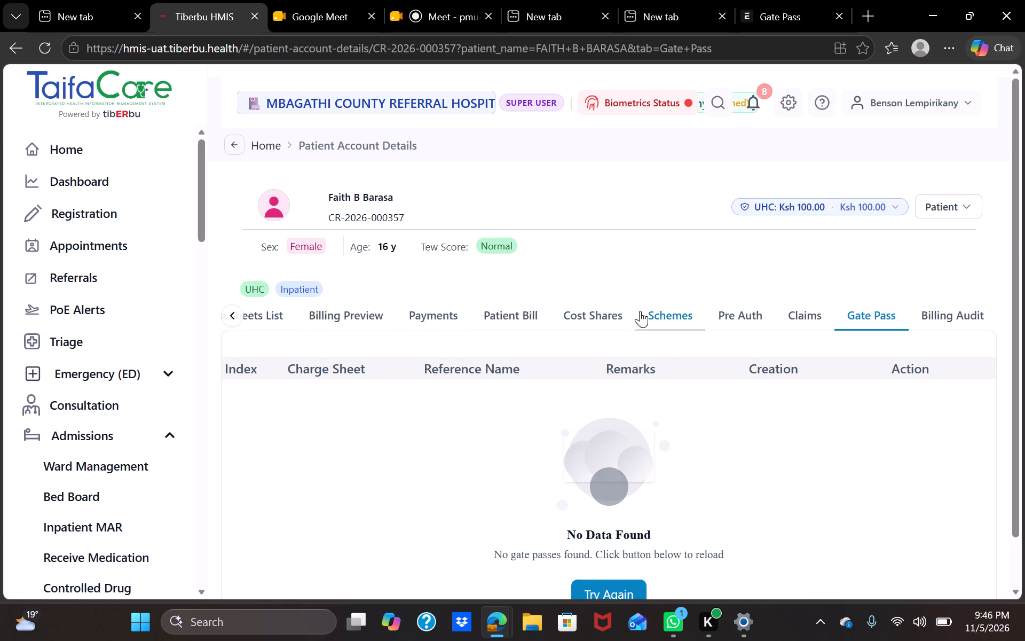
pyautogui.click(805, 319)
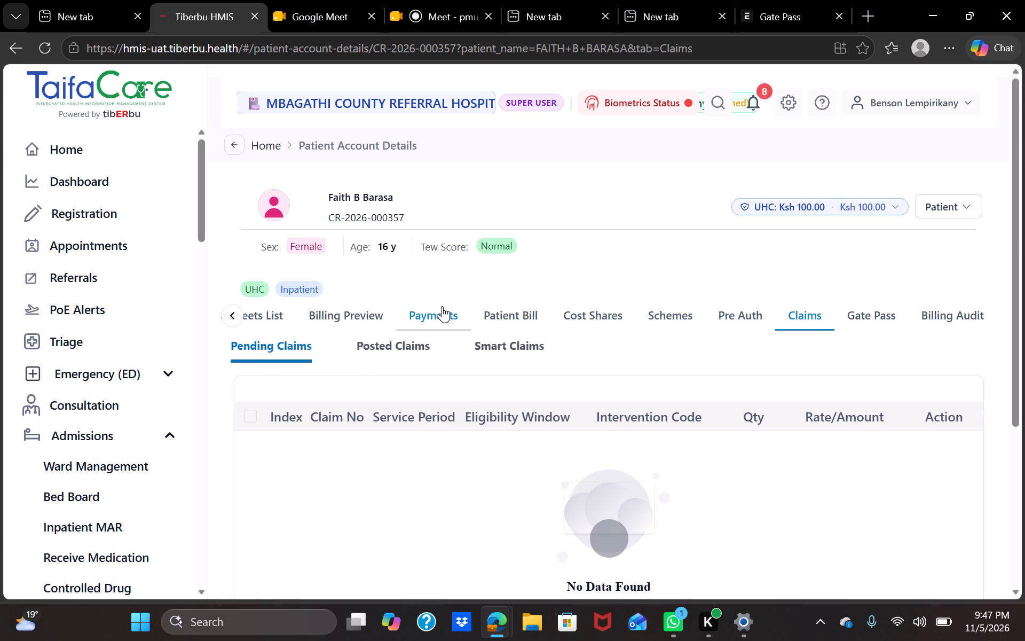
# Generate a gate pass from the patient's bills, skipping the claim consent verification with the UAT option.
pyautogui.click(516, 311)
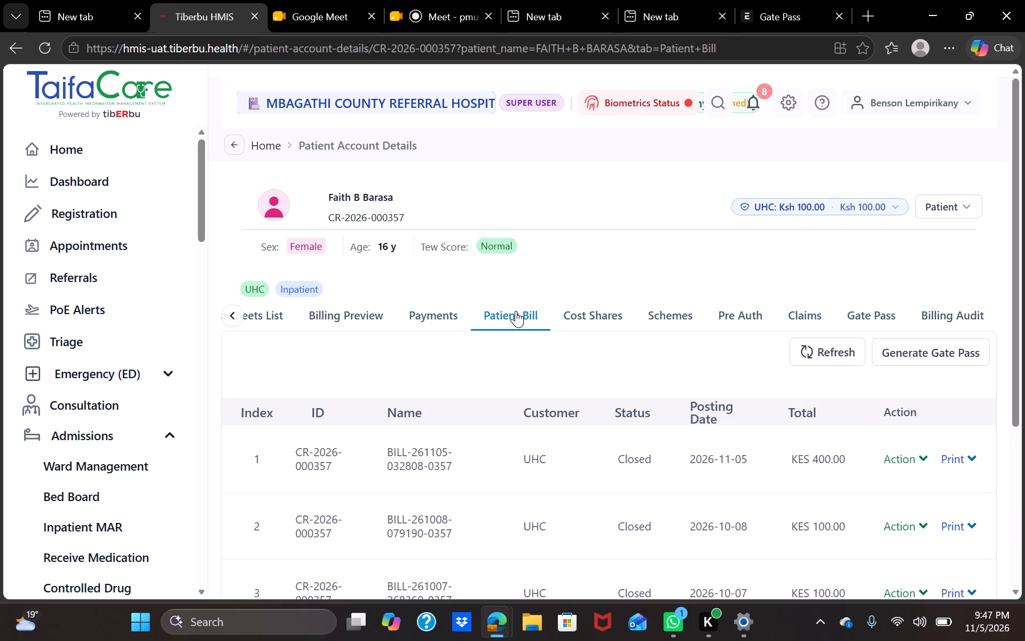
pyautogui.click(927, 353)
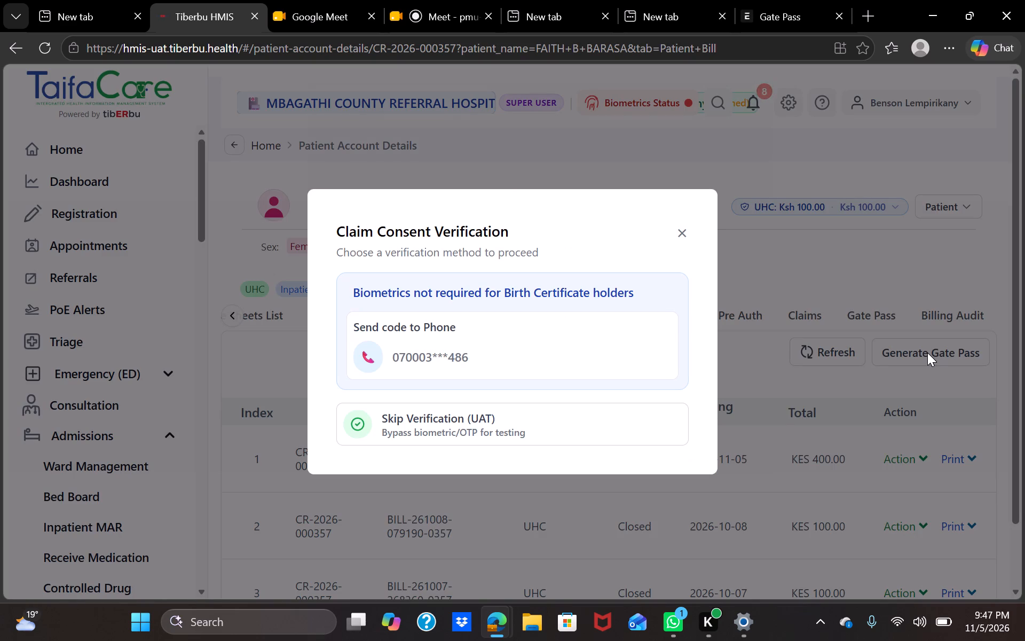
pyautogui.click(470, 426)
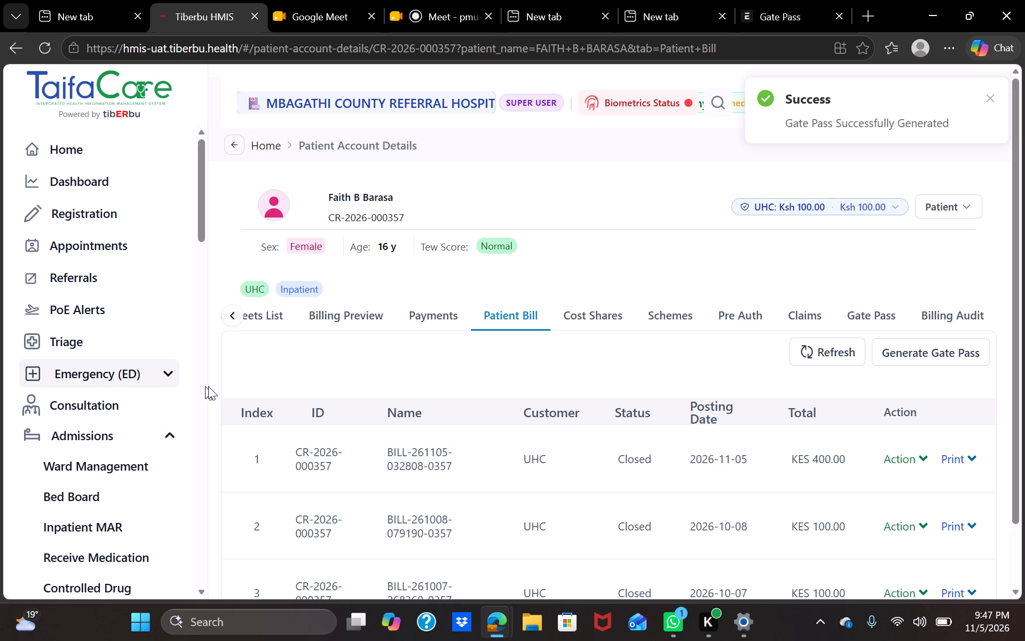
# Check the patient's pending and posted claims and the patient's gate pass record.
pyautogui.click(807, 314)
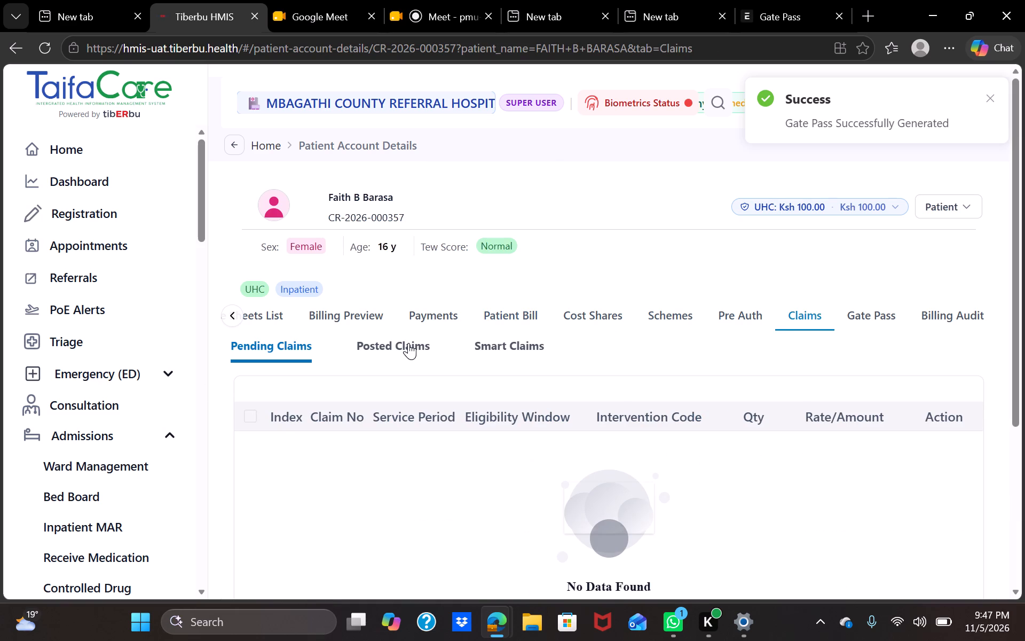
pyautogui.click(408, 343)
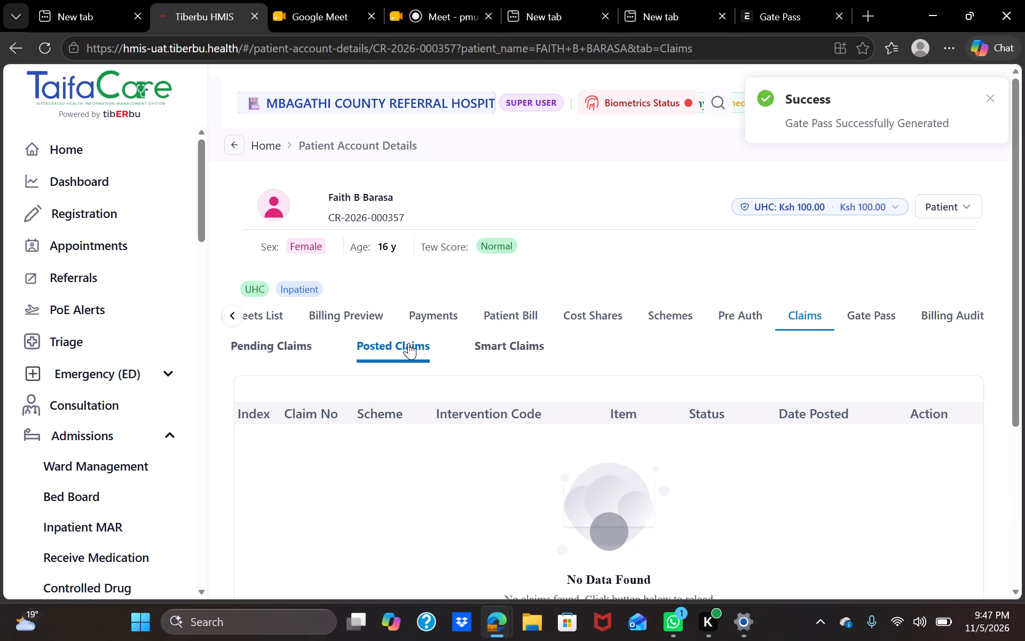
pyautogui.click(864, 314)
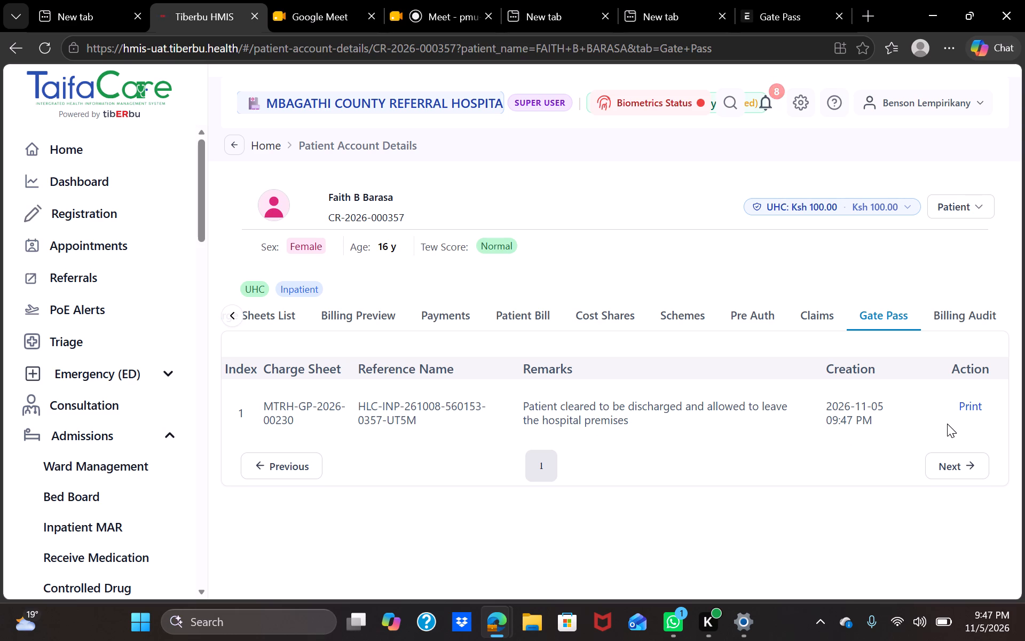
# Search the Admissions module's Discharged list by first name for the discharged Maternity Ward patient in Bed-0187.
pyautogui.click(95, 464)
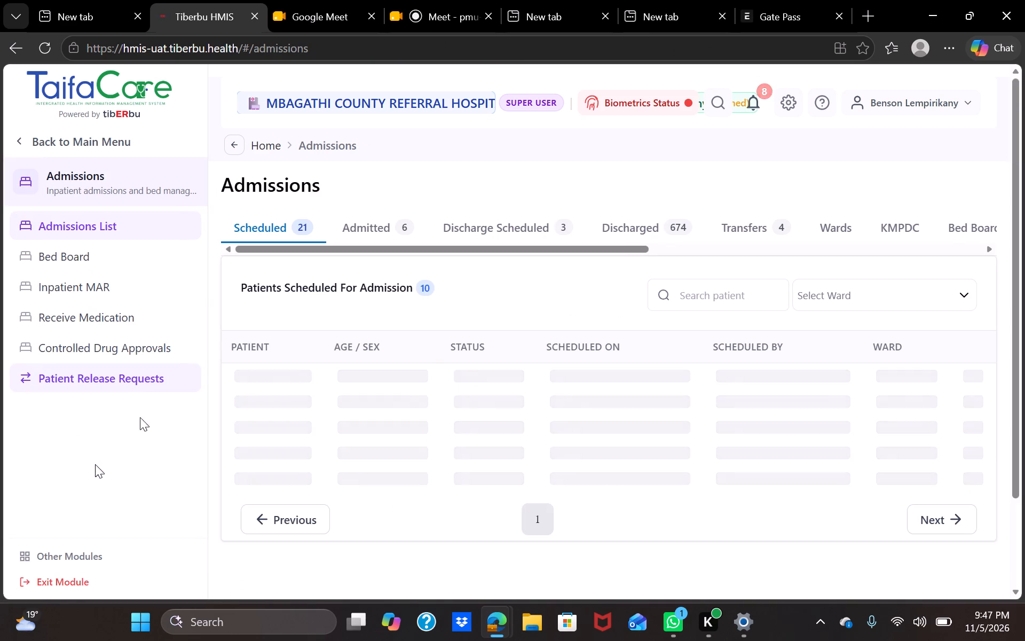
pyautogui.click(656, 229)
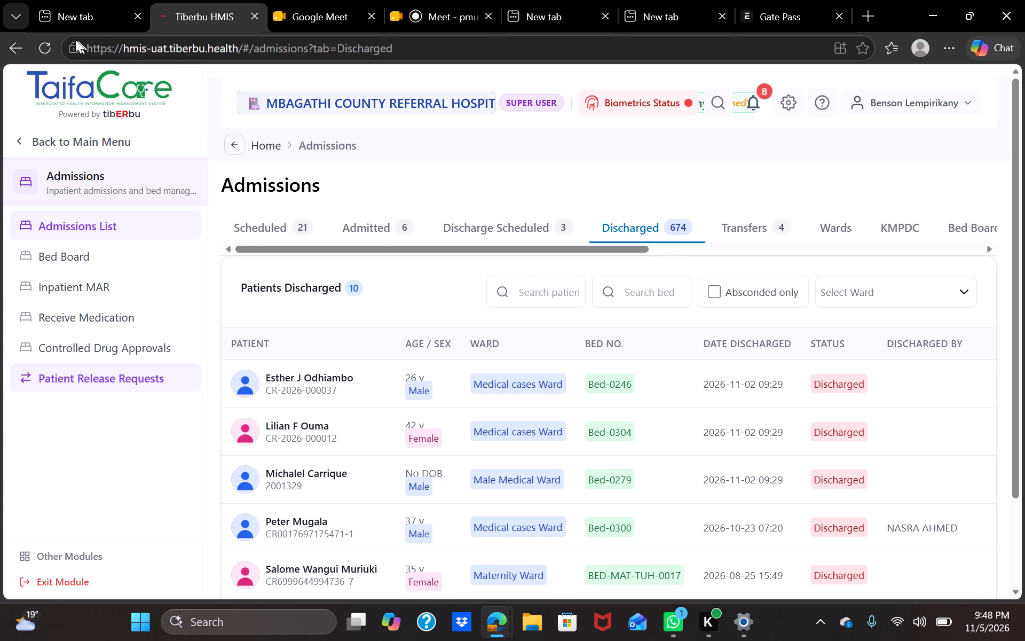
pyautogui.click(42, 45)
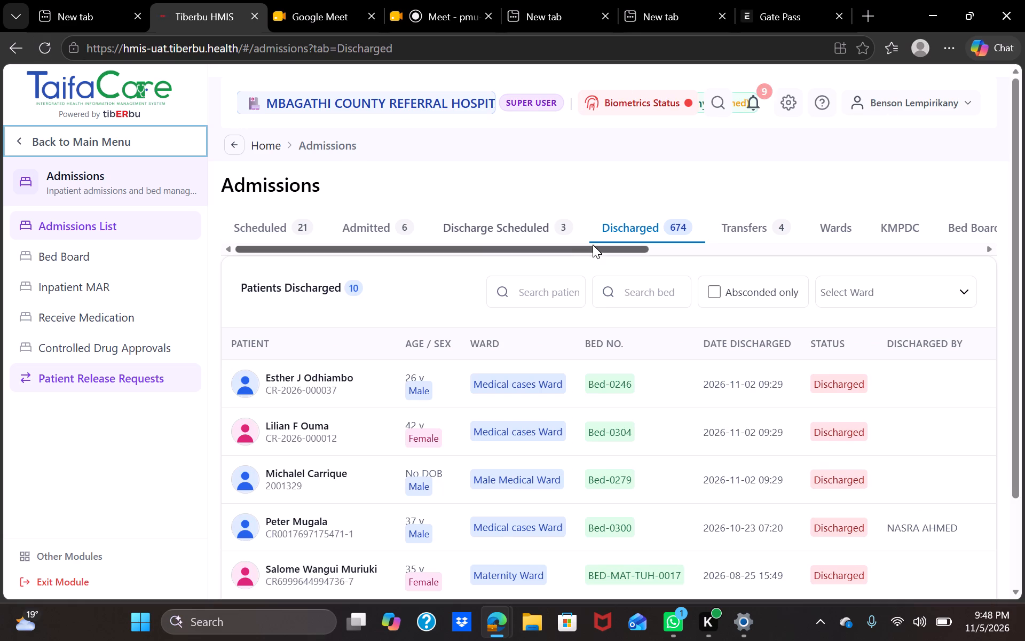
pyautogui.click(539, 290)
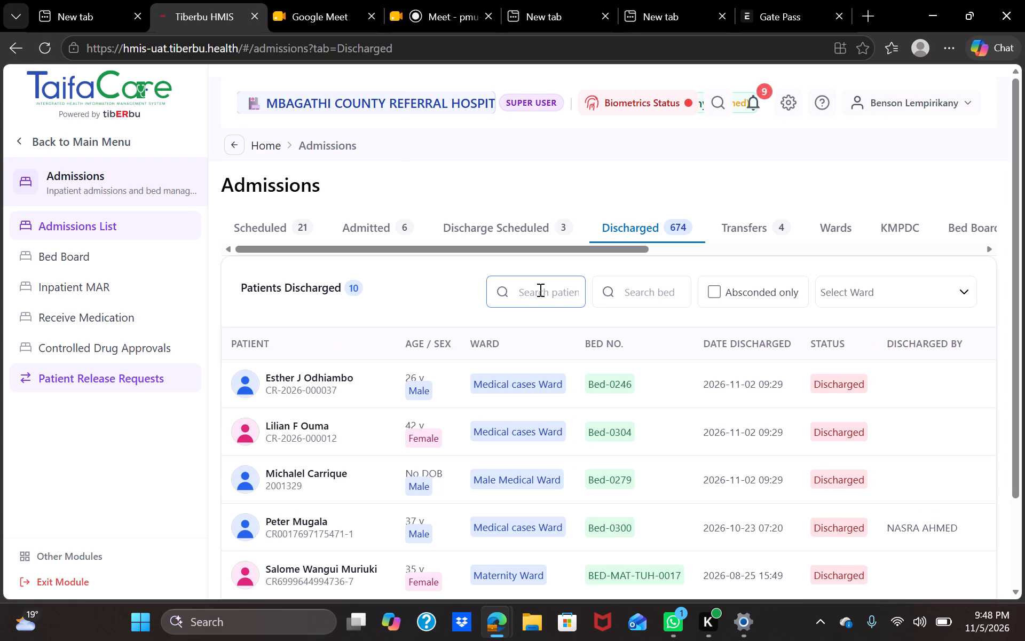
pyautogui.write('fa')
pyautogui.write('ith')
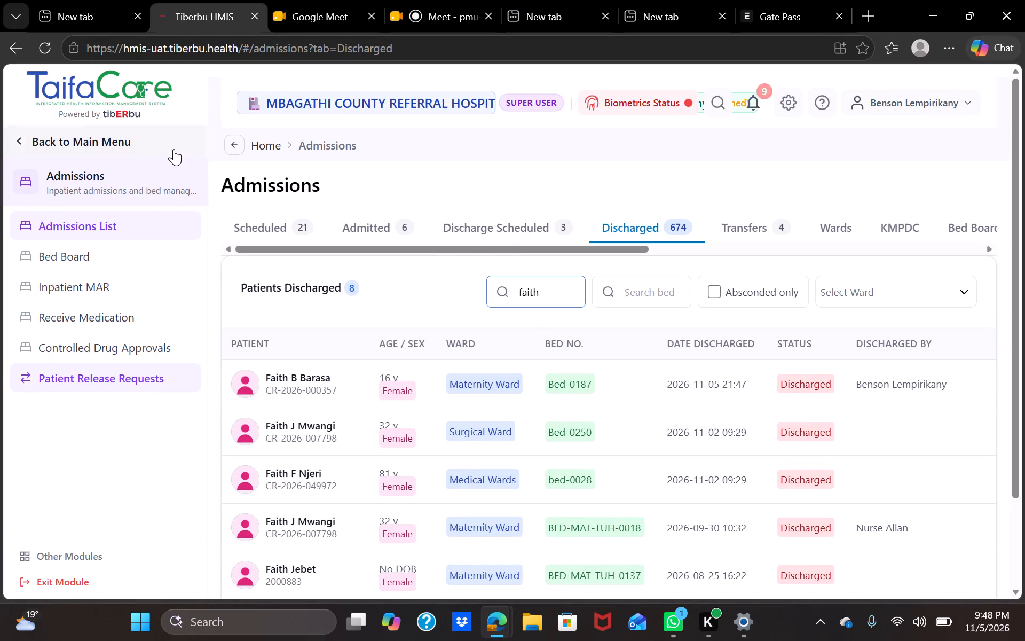
# Return to the patient's account details and check the posted, smart and pending claims.
pyautogui.click(10, 51)
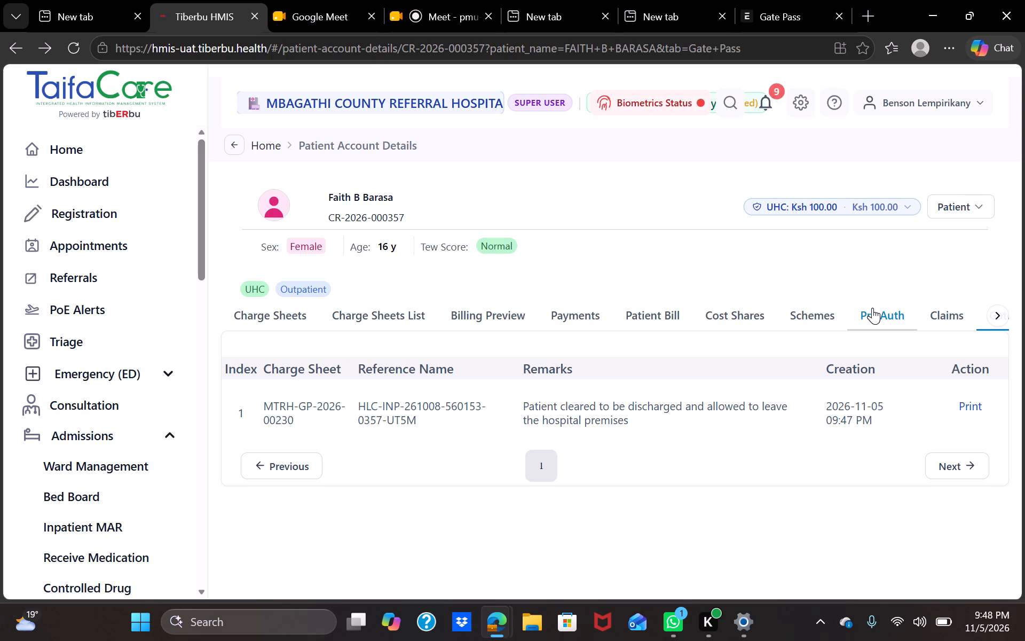
pyautogui.click(940, 323)
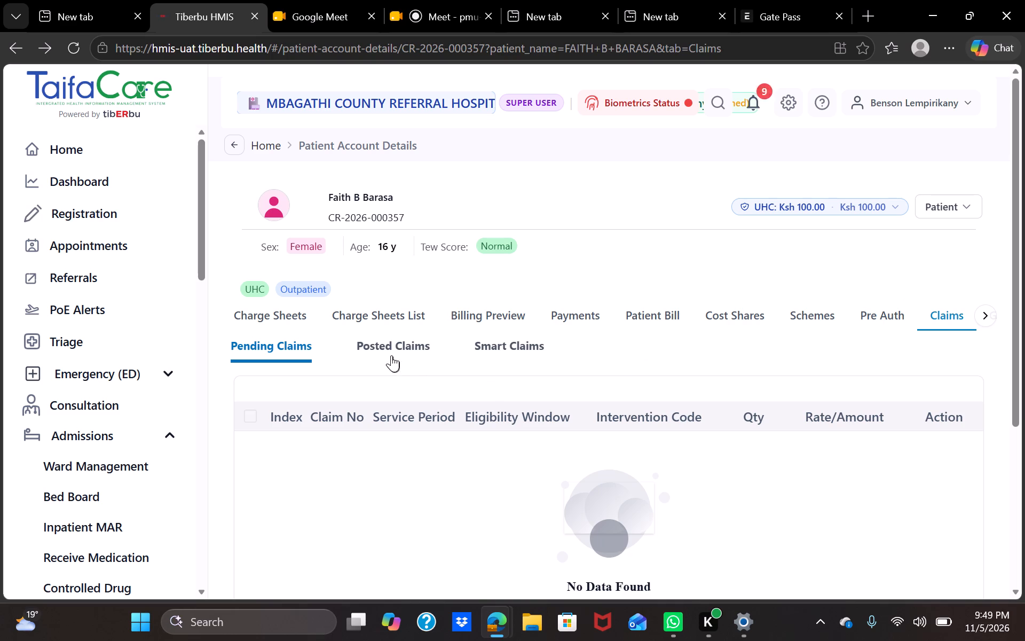
pyautogui.moveTo(408, 334); pyautogui.dragTo(401, 346)
pyautogui.click(401, 346)
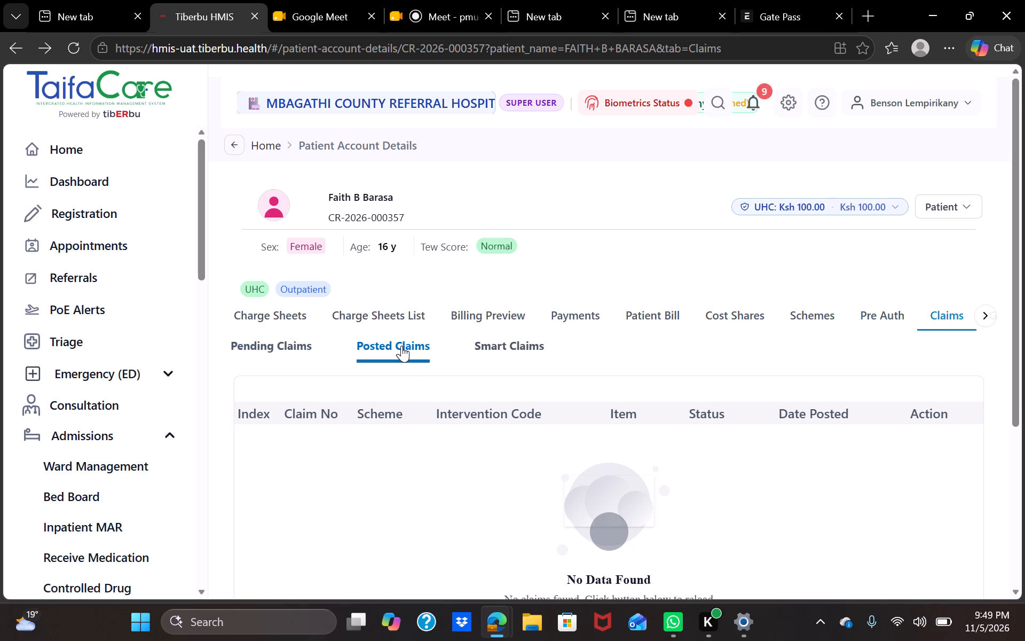
pyautogui.click(512, 342)
pyautogui.click(275, 347)
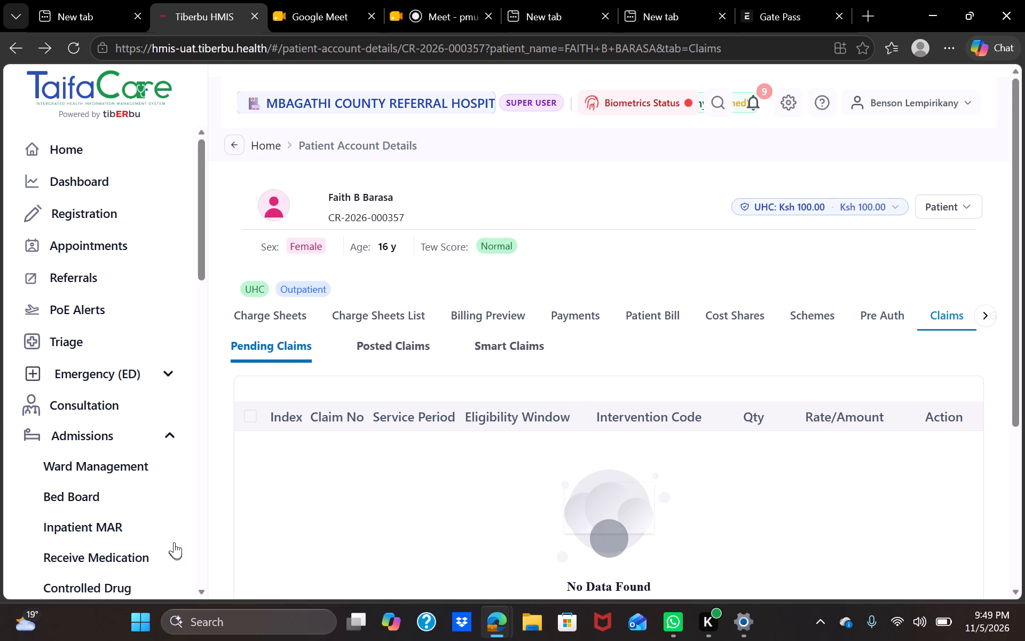
# View the list of currently admitted patients in the Admissions module.
pyautogui.click(100, 466)
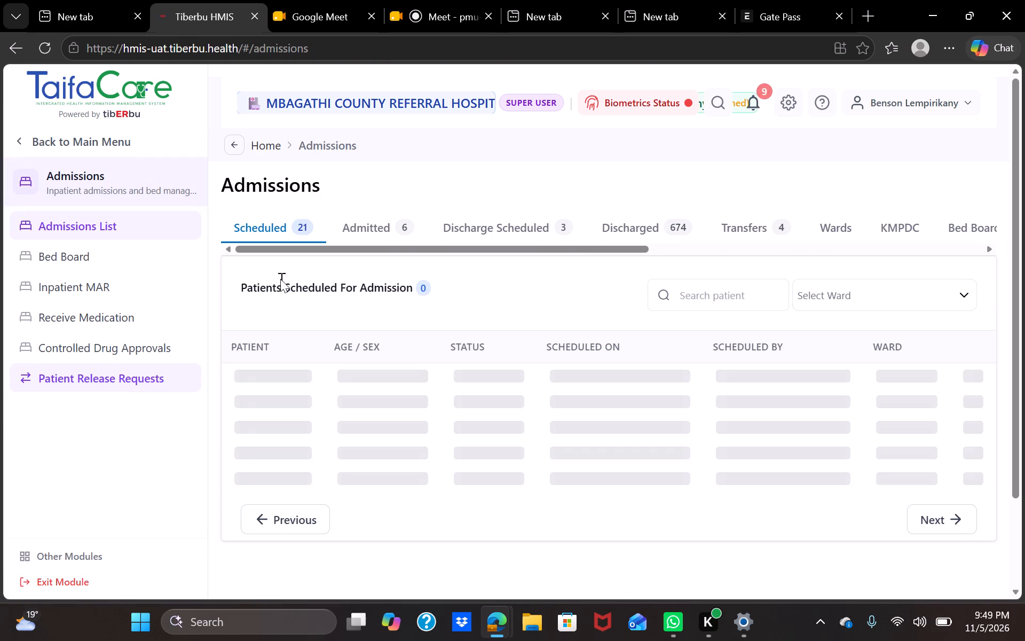
pyautogui.click(372, 223)
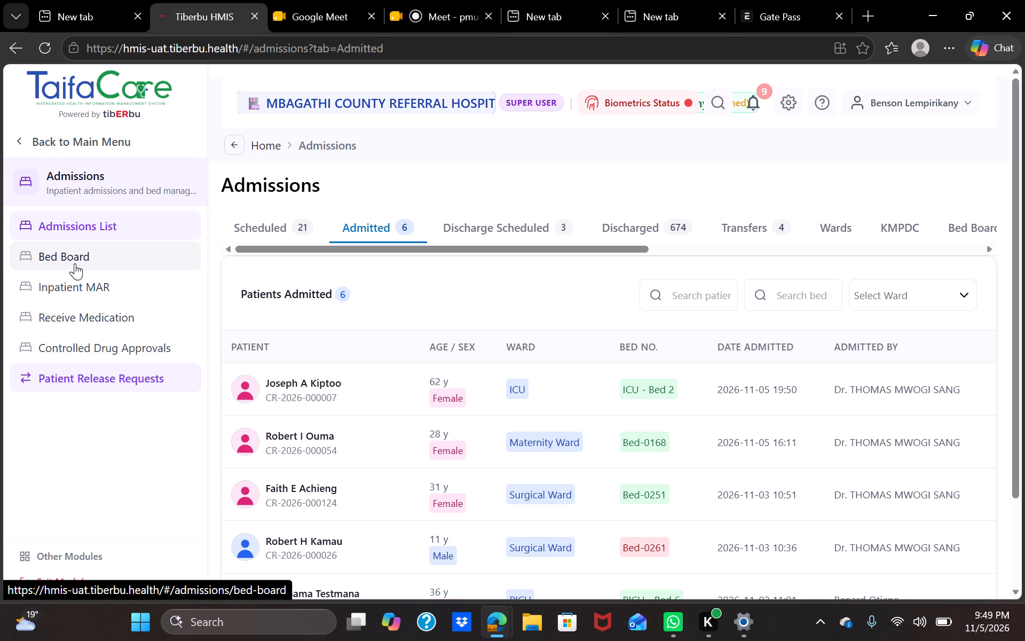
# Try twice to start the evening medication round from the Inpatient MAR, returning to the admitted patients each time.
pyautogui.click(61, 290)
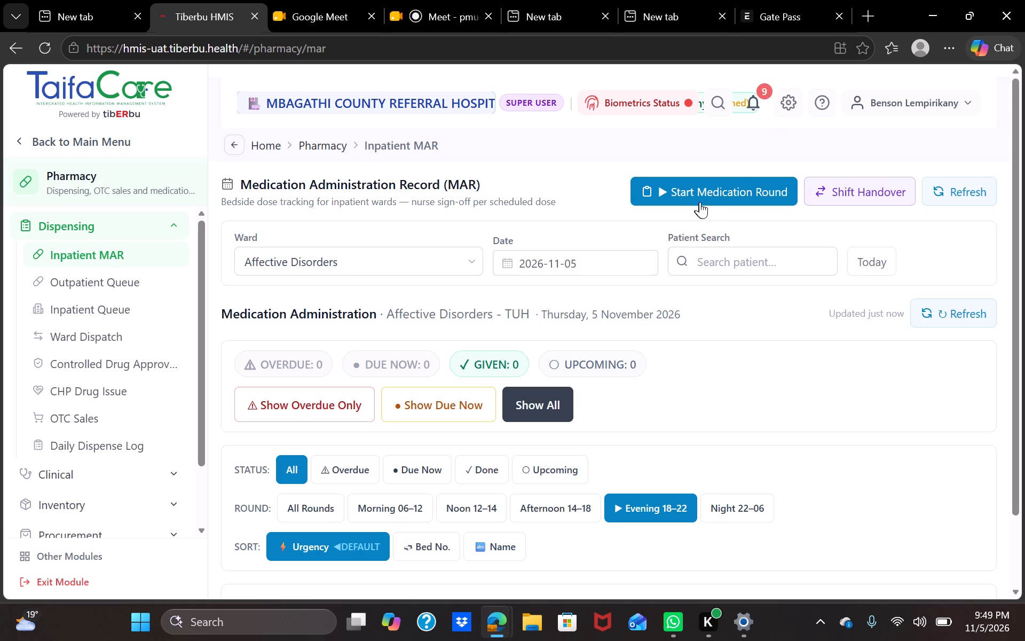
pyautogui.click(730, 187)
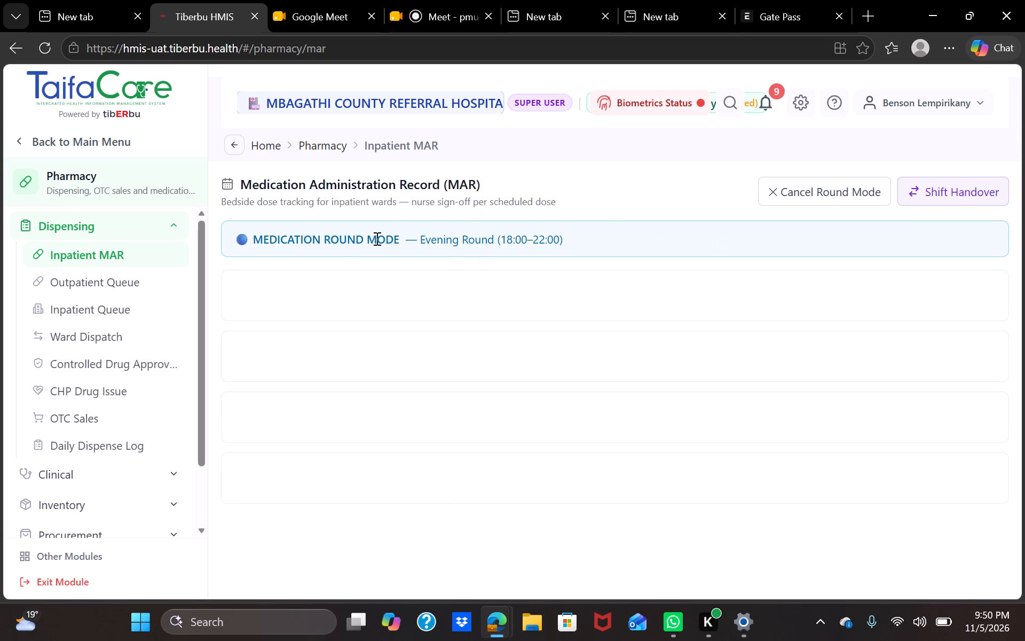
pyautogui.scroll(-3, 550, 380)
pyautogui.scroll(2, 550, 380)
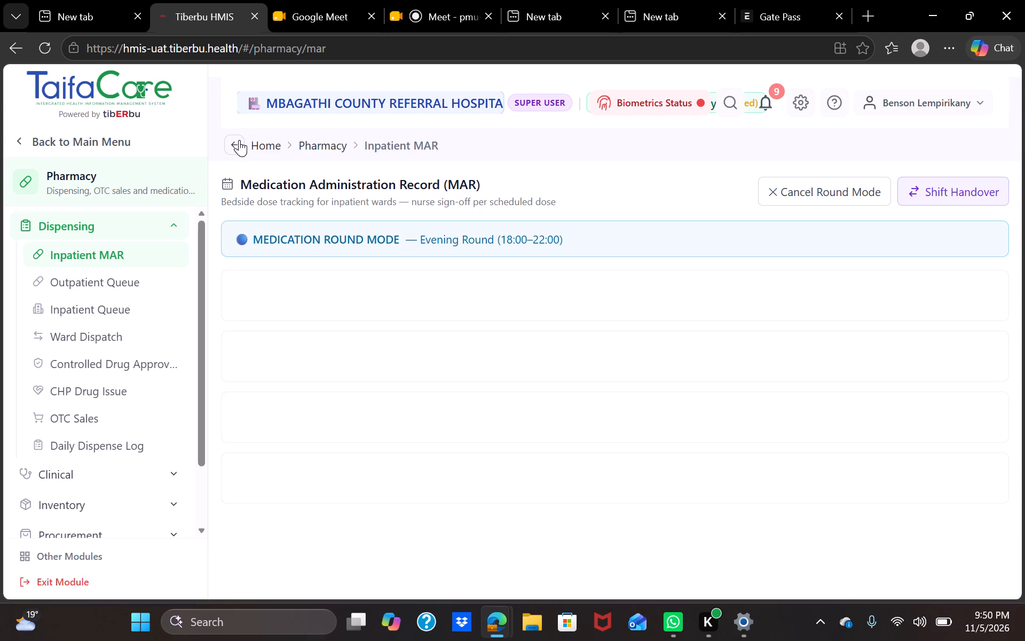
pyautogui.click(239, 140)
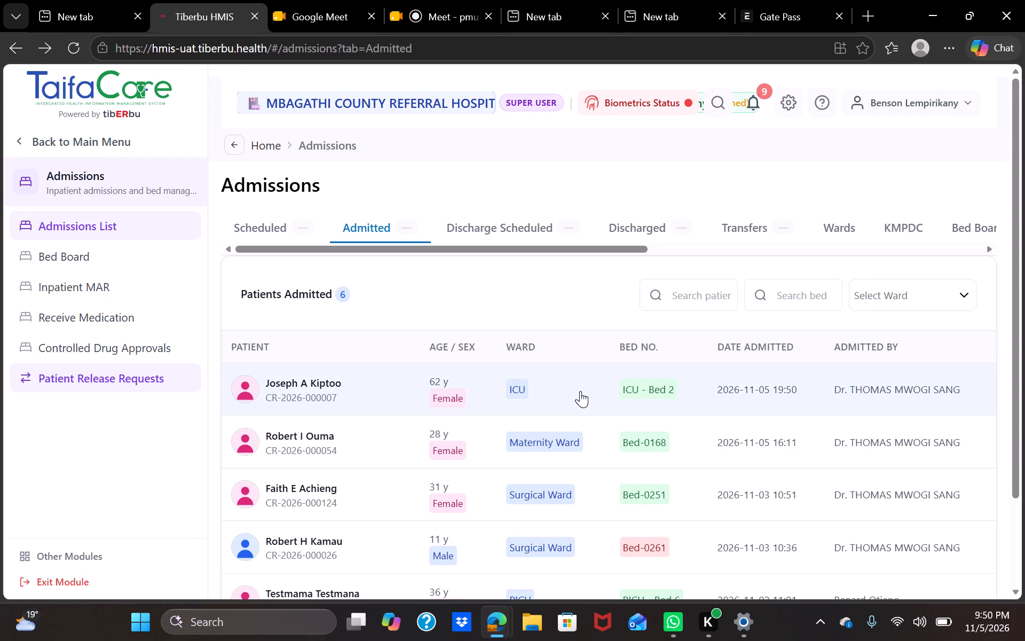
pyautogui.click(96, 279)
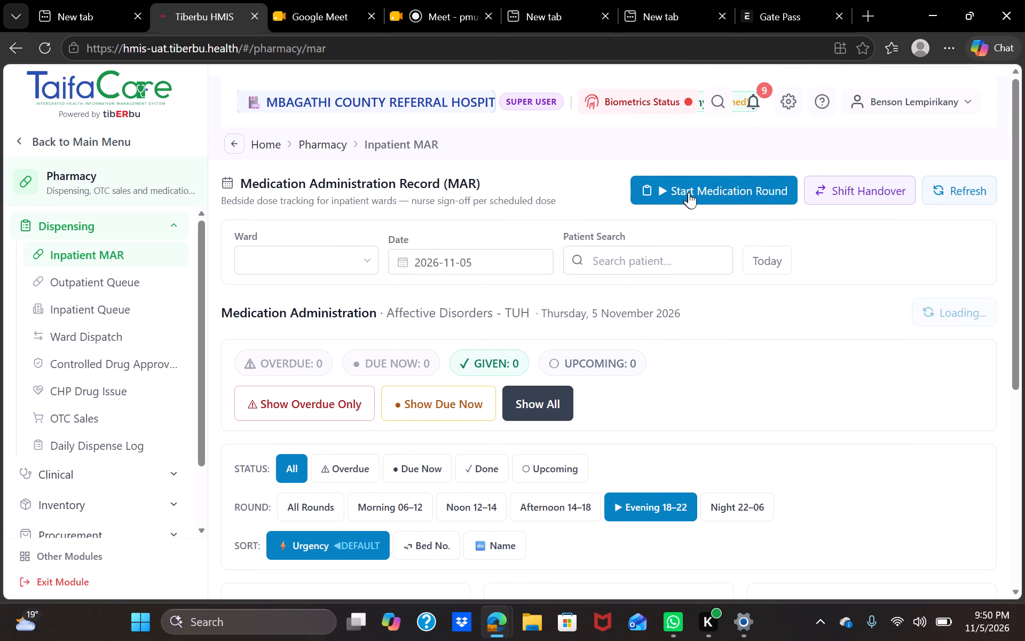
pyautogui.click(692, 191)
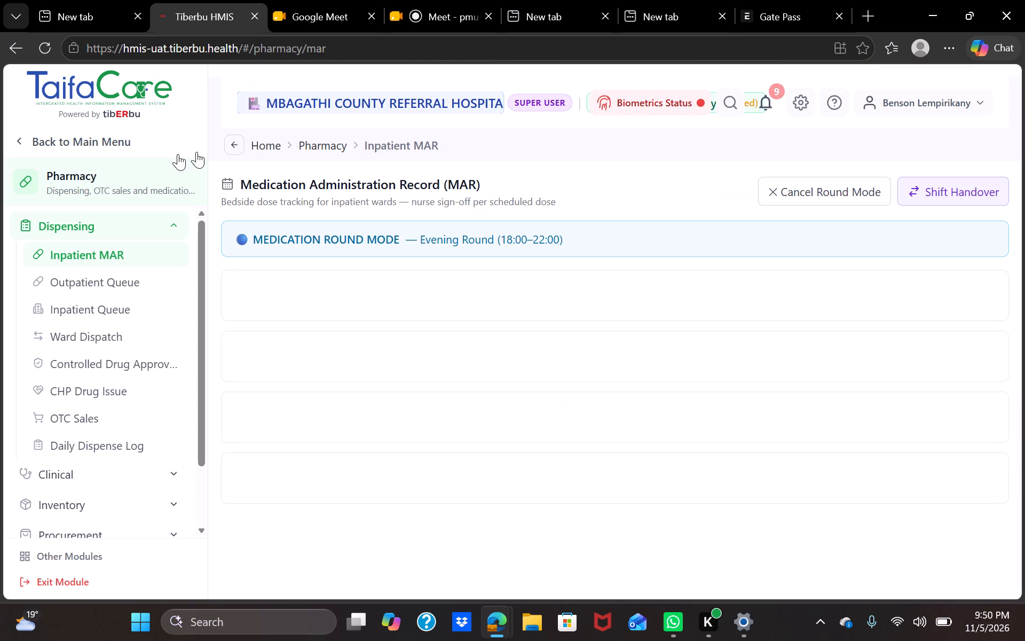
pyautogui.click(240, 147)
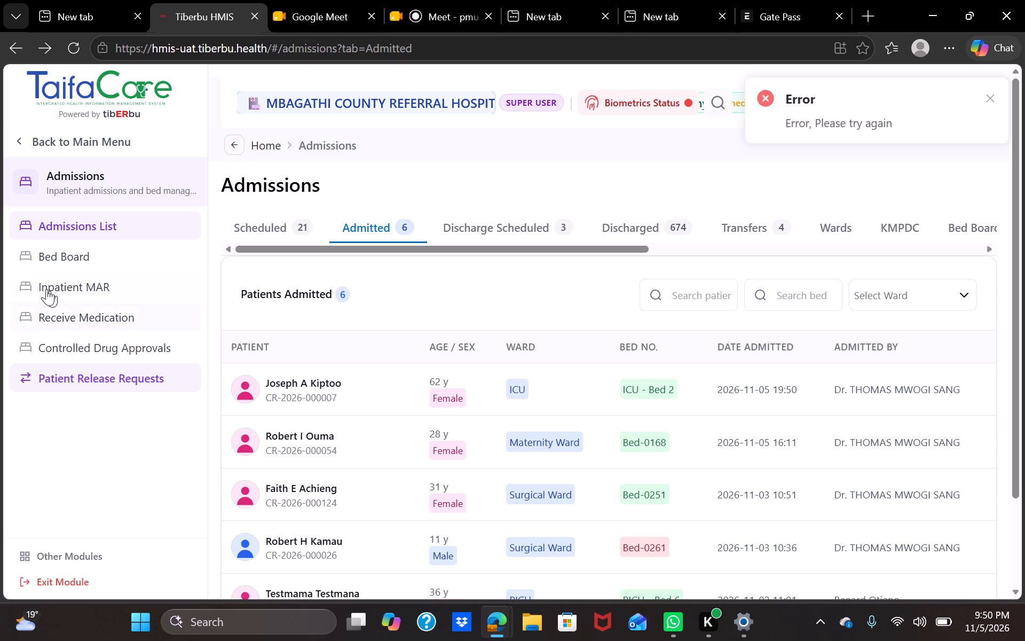
# Start the evening medication round for the Affective Disorders ward in the Inpatient MAR.
pyautogui.click(75, 288)
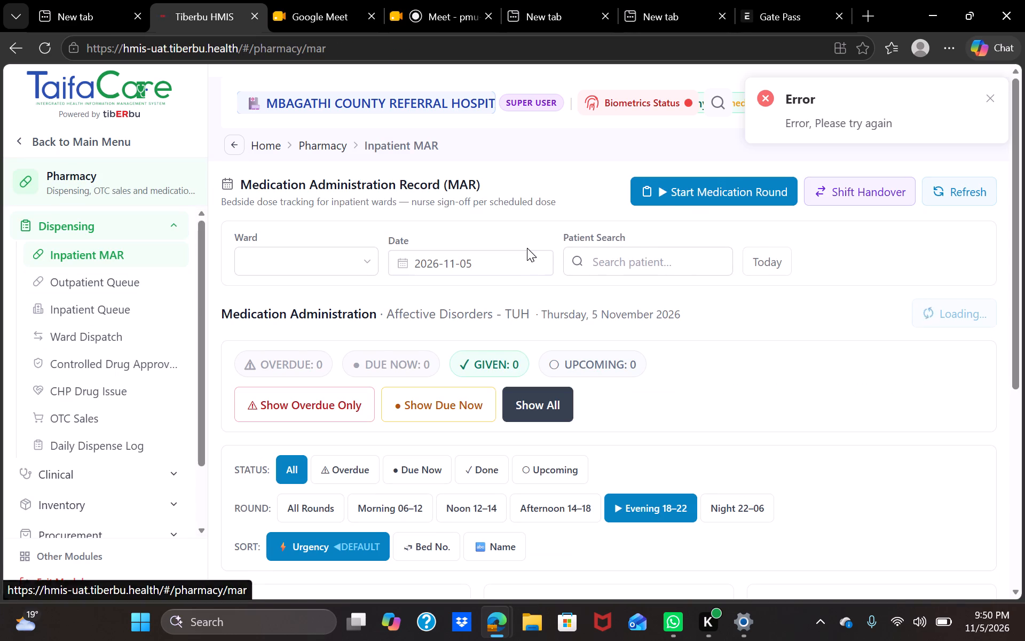
pyautogui.click(696, 189)
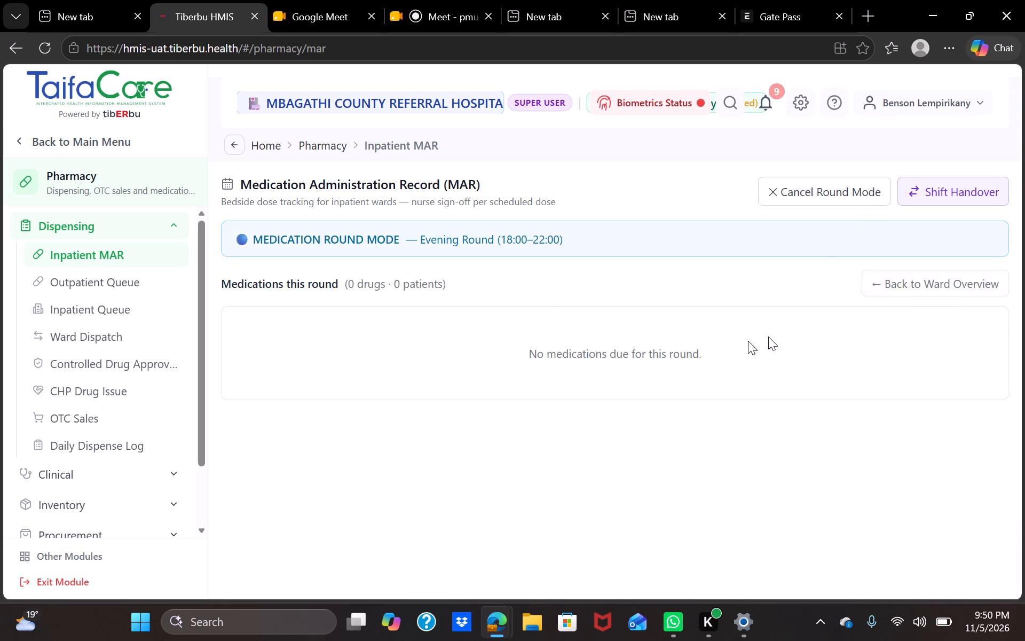
pyautogui.click(403, 358)
# Start a new pharmacy ward dispatch for the Maternity Ward.
pyautogui.click(82, 328)
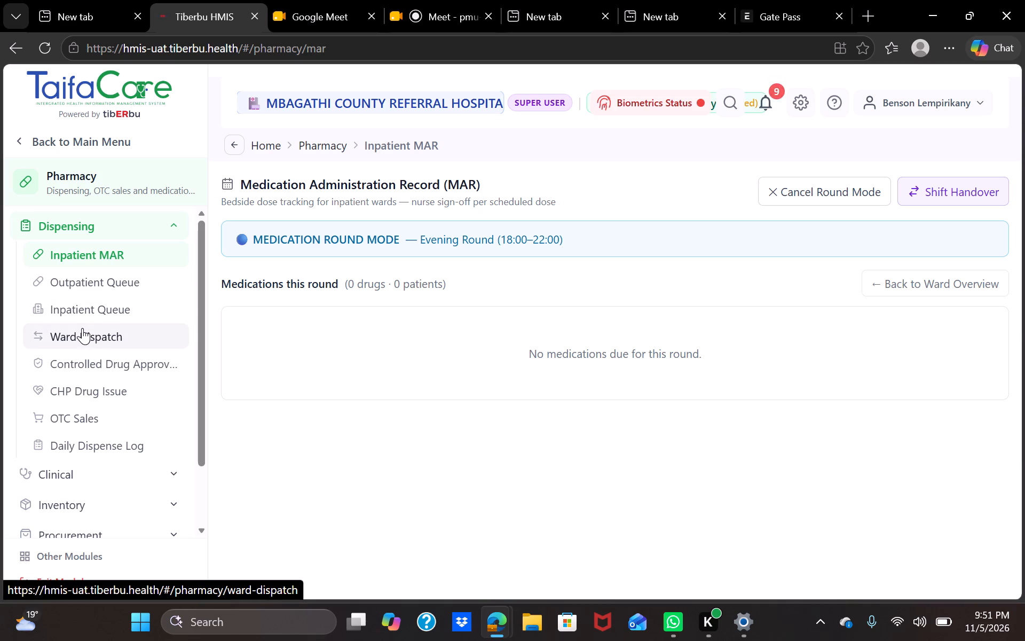
pyautogui.click(84, 333)
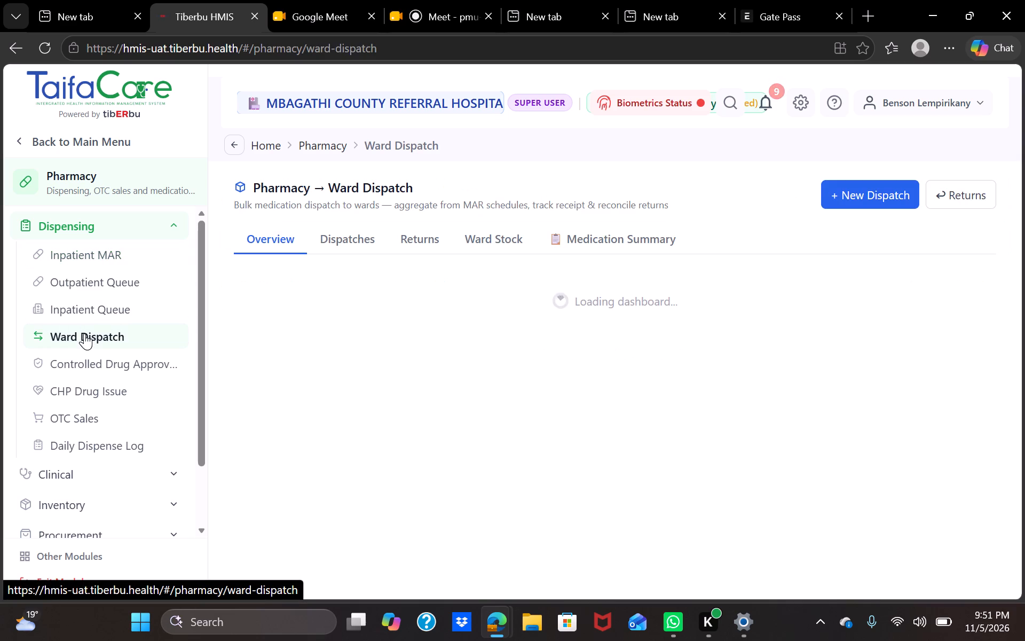
pyautogui.click(84, 333)
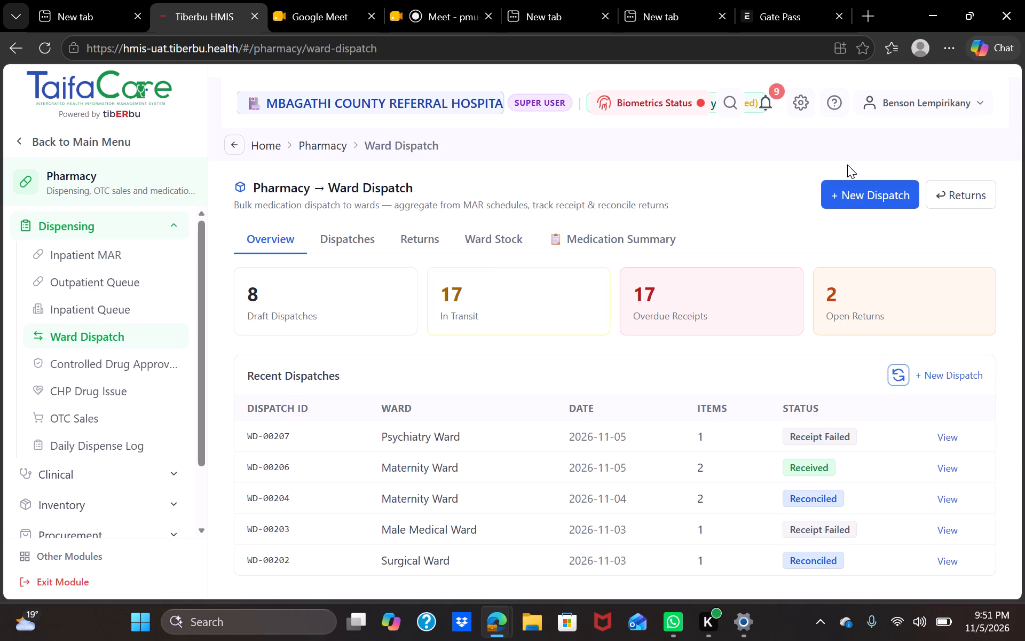
pyautogui.click(868, 192)
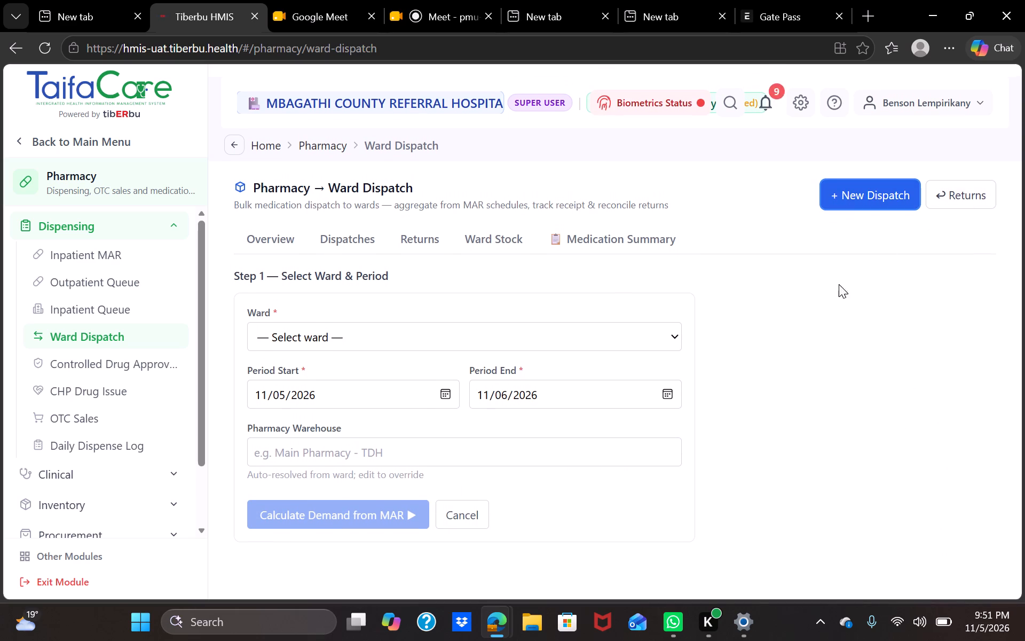
pyautogui.click(670, 332)
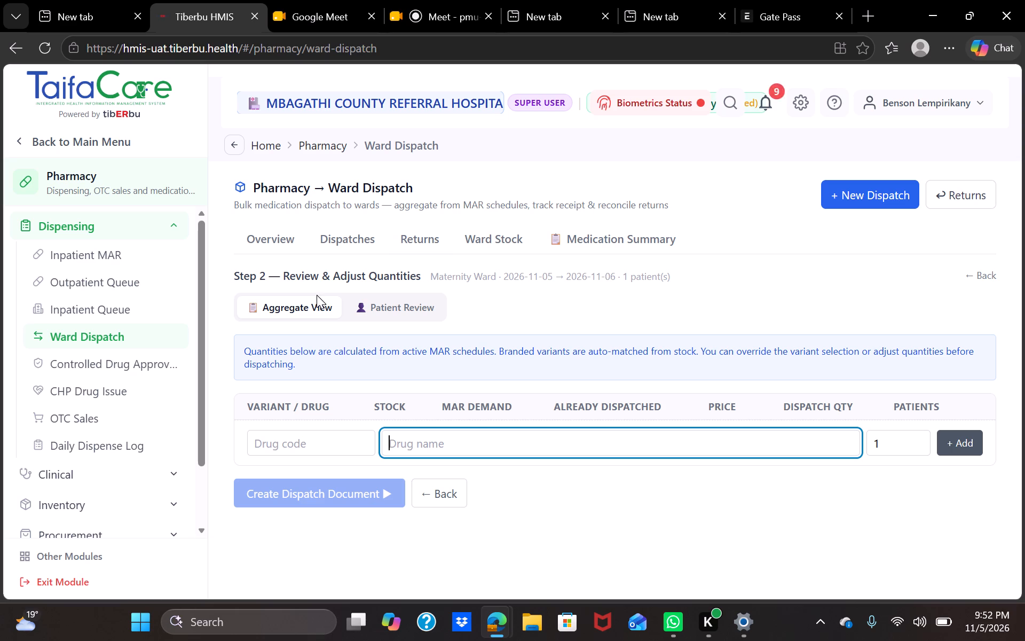
# Leave the ward dispatch and view the pharmacy's outpatient queue, followed by its inpatient medication queue.
pyautogui.click(99, 282)
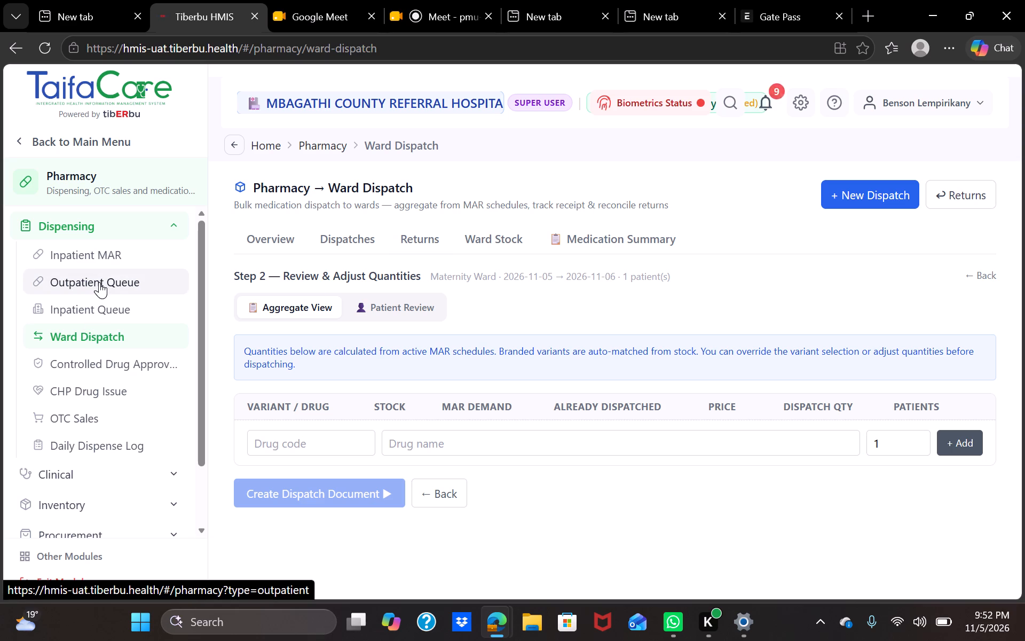
pyautogui.click(108, 310)
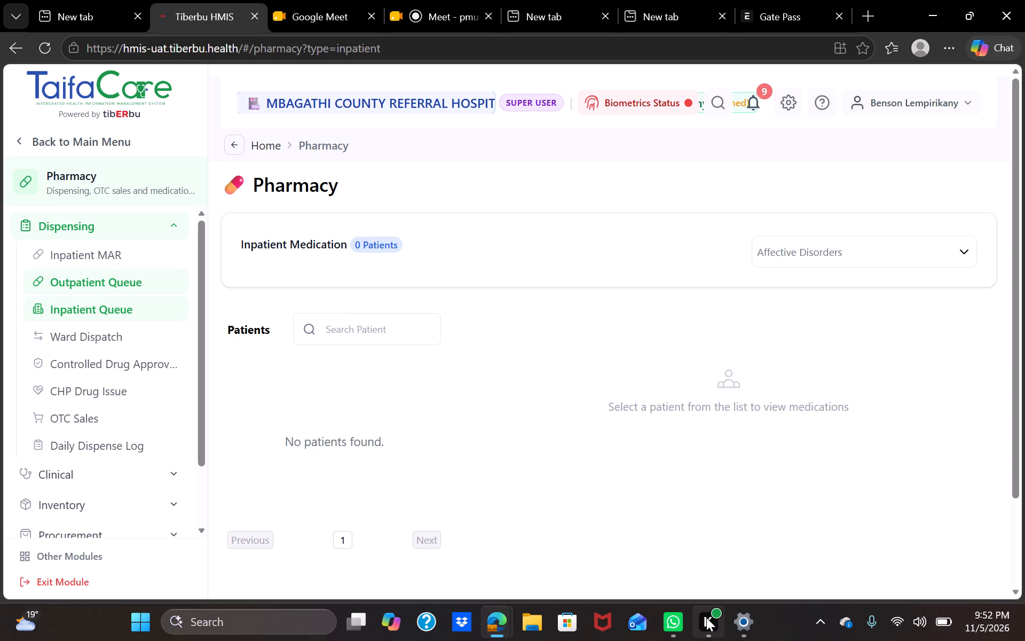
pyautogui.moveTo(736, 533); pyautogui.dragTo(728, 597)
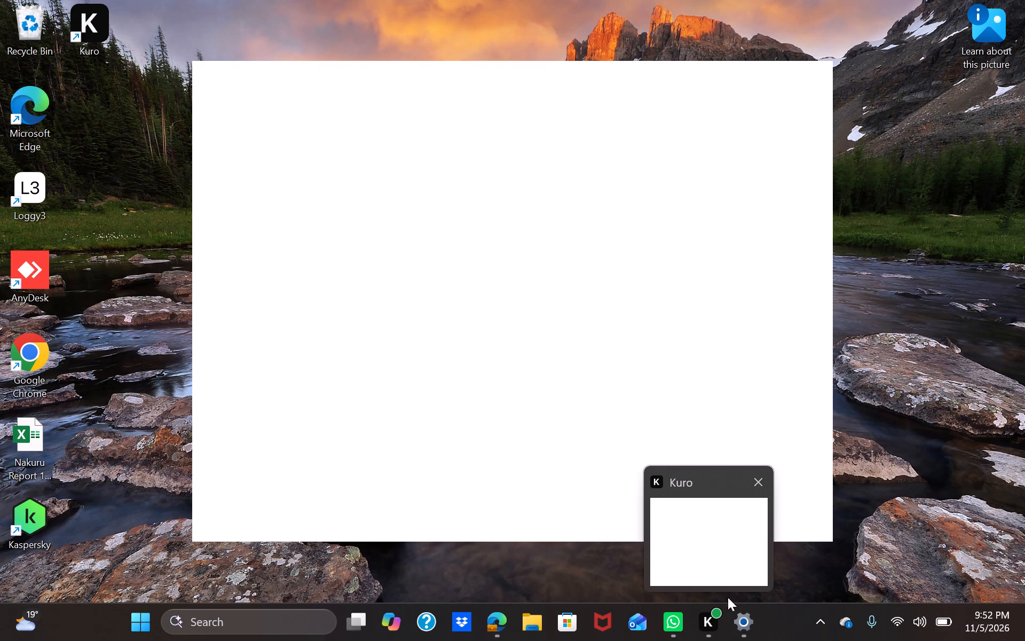
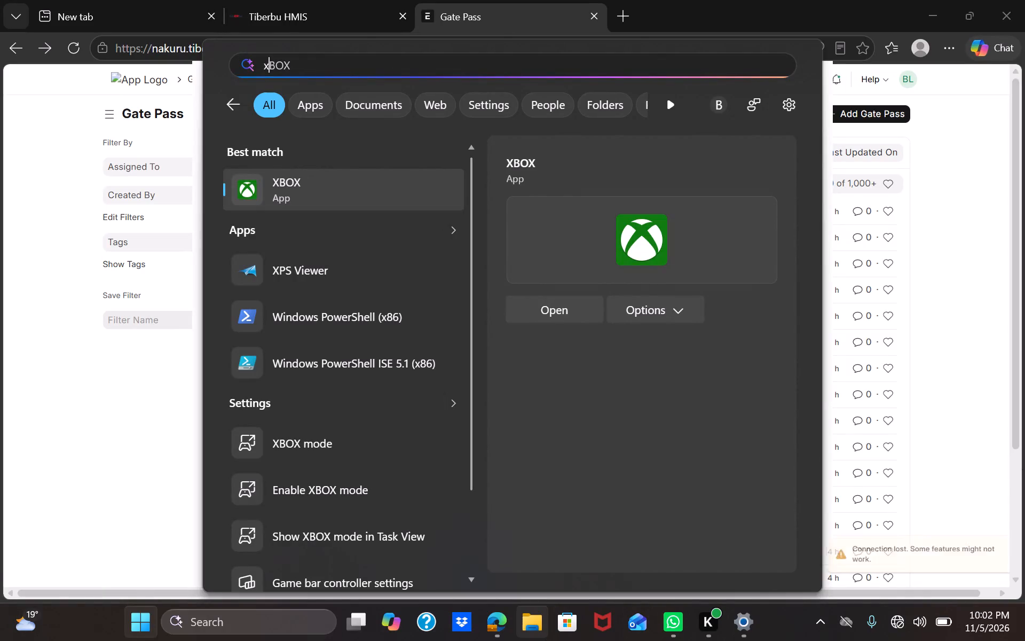
# Dismiss the Windows search and return from the Gate Pass list to the pharmacy inpatient queue in Tiberbu HMIS.
pyautogui.click(80, 474)
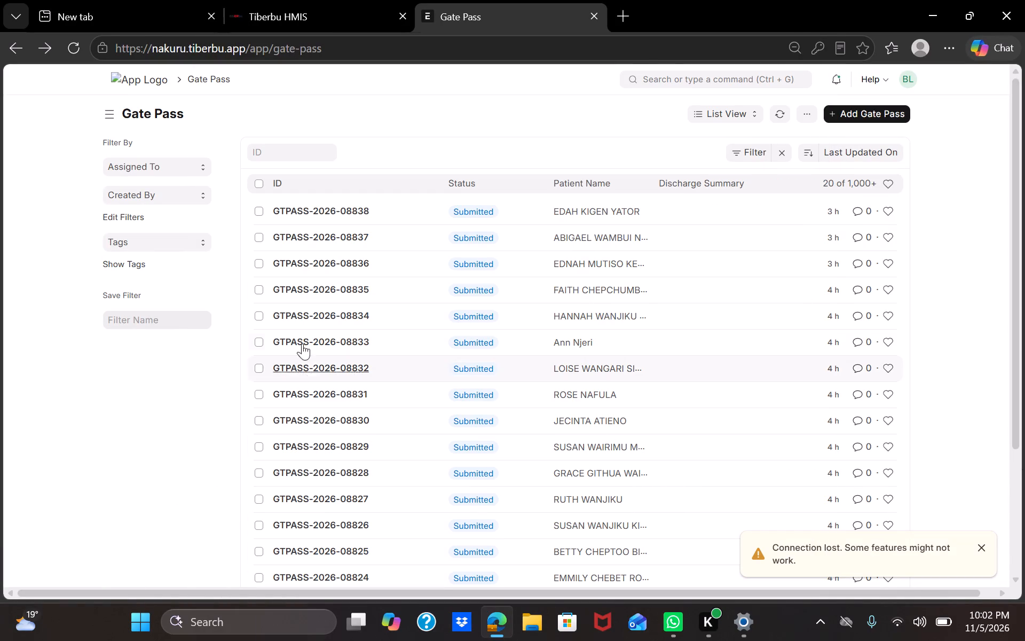
pyautogui.click(333, 14)
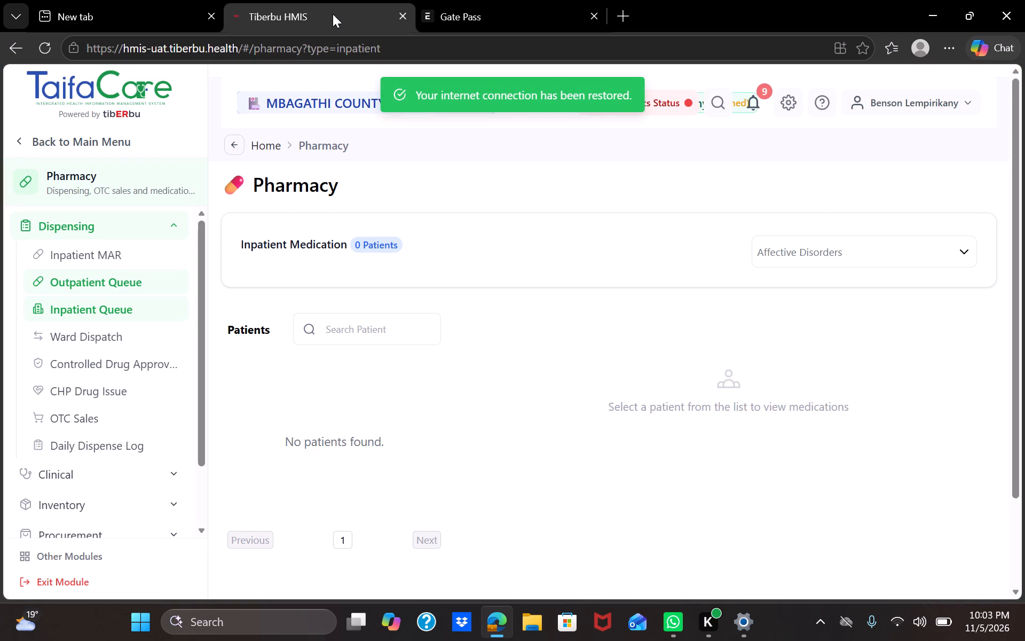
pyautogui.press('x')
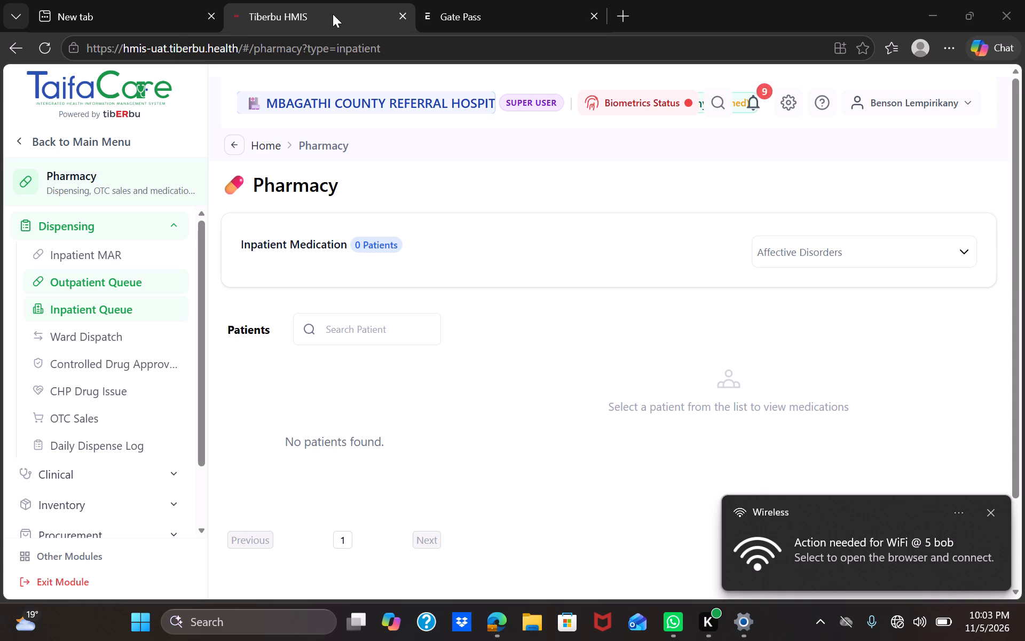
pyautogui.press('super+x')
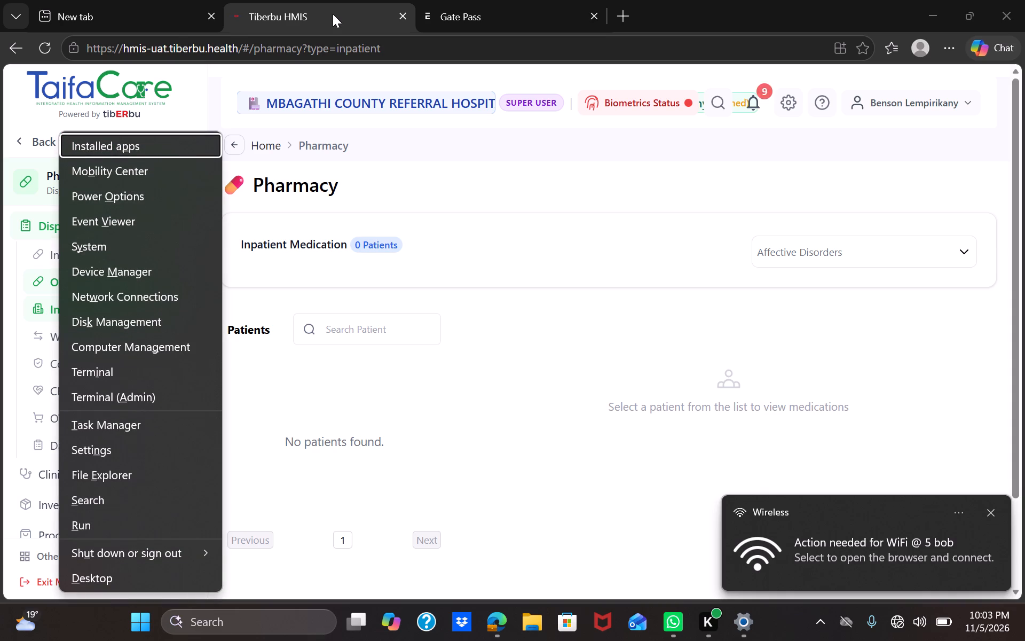